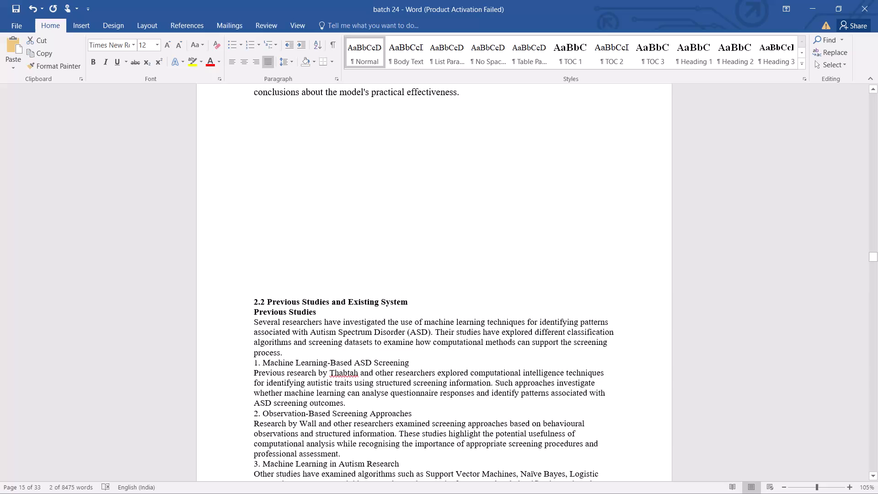
Remove the blank lines above the "2.2 Previous Studies and Existing System" heading, leaving a small gap after the preceding paragraph.
{"action": "left_click", "coordinate": [252, 300]}
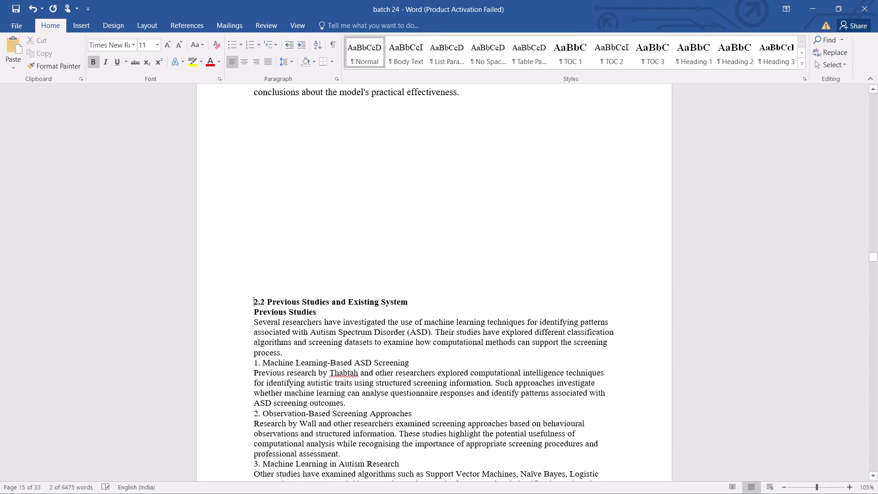
{"action": "key", "text": "BackSpace"}
{"action": "key", "text": "BackSpace"}
{"action": "key", "text": "BackSpace"}
{"action": "key", "text": "BackSpace"}
{"action": "key", "text": "BackSpace"}
{"action": "key", "text": "BackSpace"}
{"action": "key", "text": "BackSpace"}
{"action": "key", "text": "BackSpace"}
{"action": "key", "text": "BackSpace"}
{"action": "key", "text": "BackSpace"}
{"action": "key", "text": "BackSpace"}
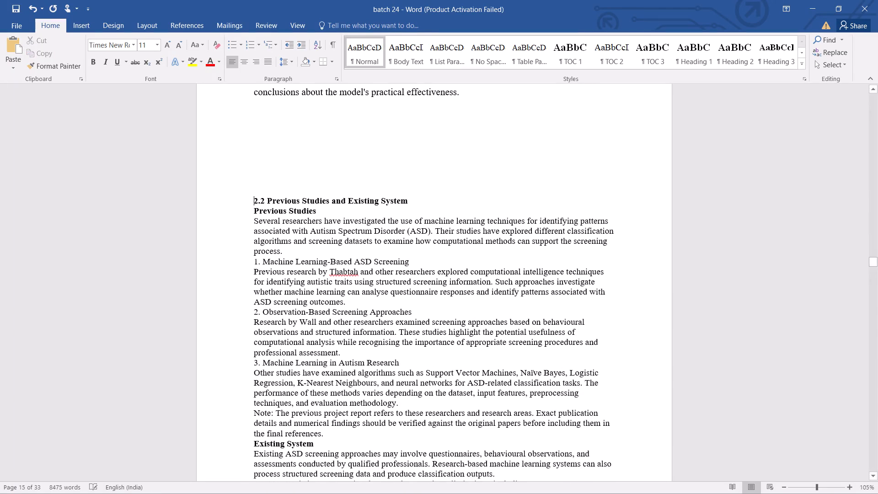
{"action": "key", "text": "BackSpace"}
{"action": "key", "text": "BackSpace"}
{"action": "key", "text": "BackSpace"}
{"action": "key", "text": "BackSpace"}
{"action": "key", "text": "BackSpace"}
{"action": "key", "text": "BackSpace"}
{"action": "key", "text": "BackSpace"}
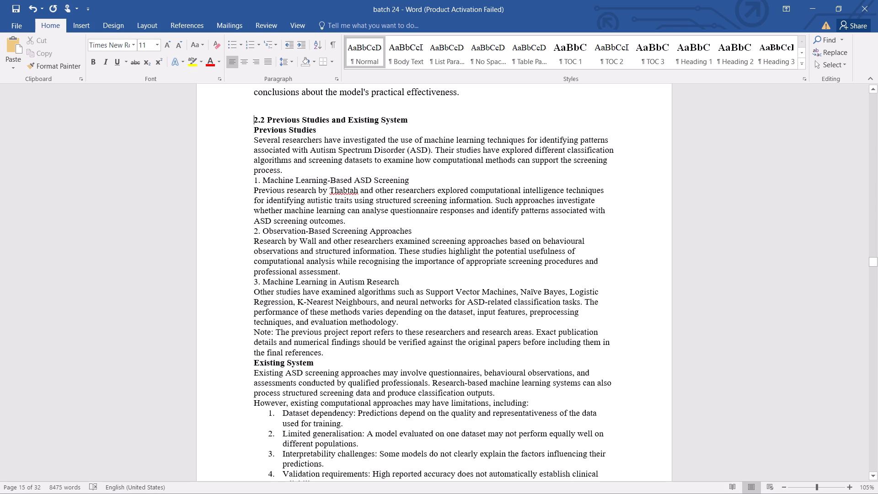
Delete the "Previous Studies" subheading and put a blank line in its place under the 2.2 heading.
{"action": "left_click_drag", "start_coordinate": [316, 130], "coordinate": [258, 128]}
{"action": "left_click_drag", "start_coordinate": [258, 128], "coordinate": [252, 129]}
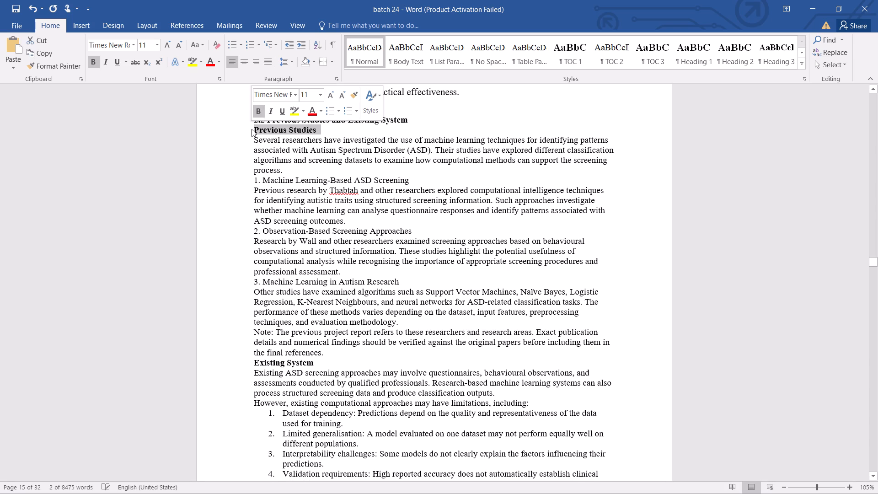
{"action": "key", "text": "BackSpace"}
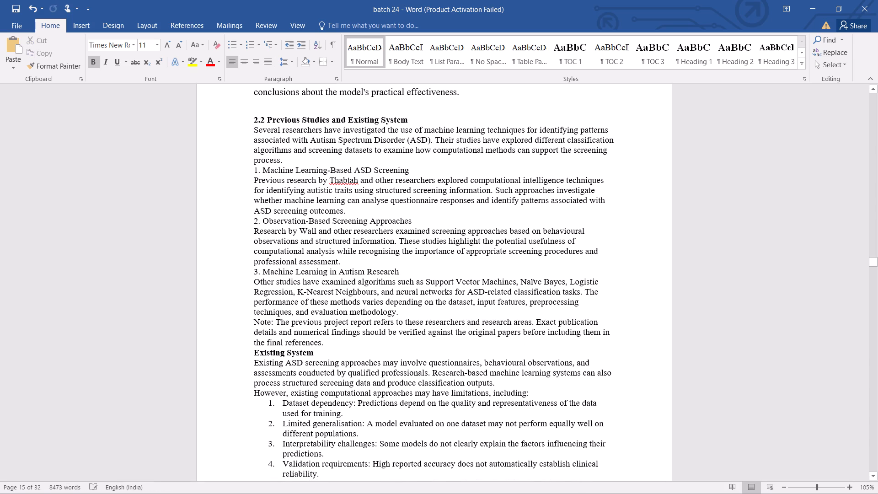
{"action": "left_click", "coordinate": [415, 116]}
{"action": "key", "text": "Return"}
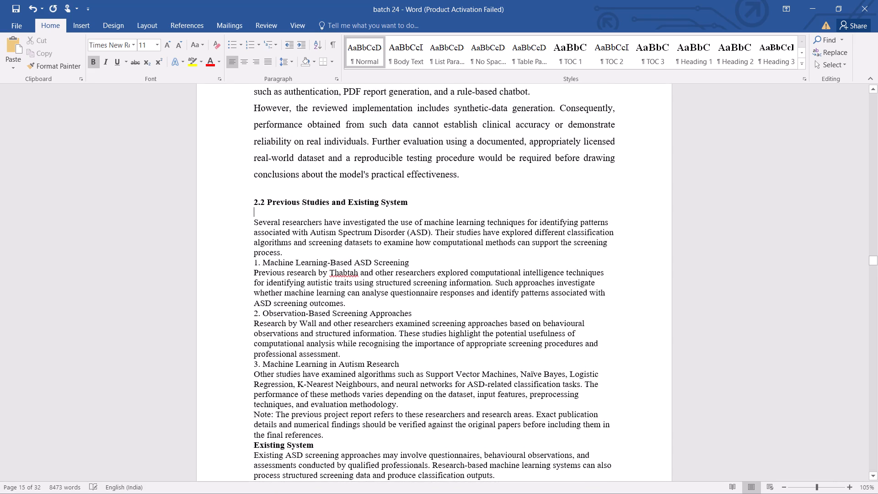
Set the font size to 12 from the 2.2 heading through the paragraph ending "and a rule-based chatbot.".
{"action": "left_click_drag", "start_coordinate": [252, 203], "coordinate": [423, 203]}
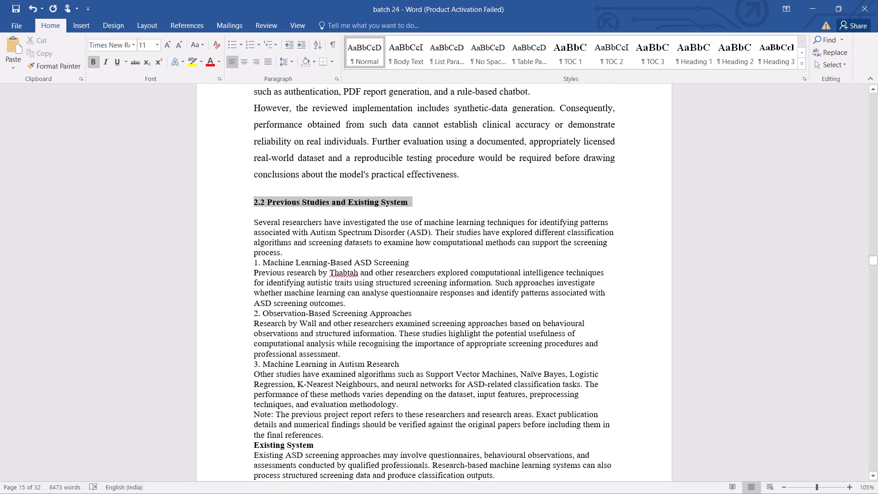
{"action": "left_click_drag", "start_coordinate": [423, 203], "coordinate": [436, 462]}
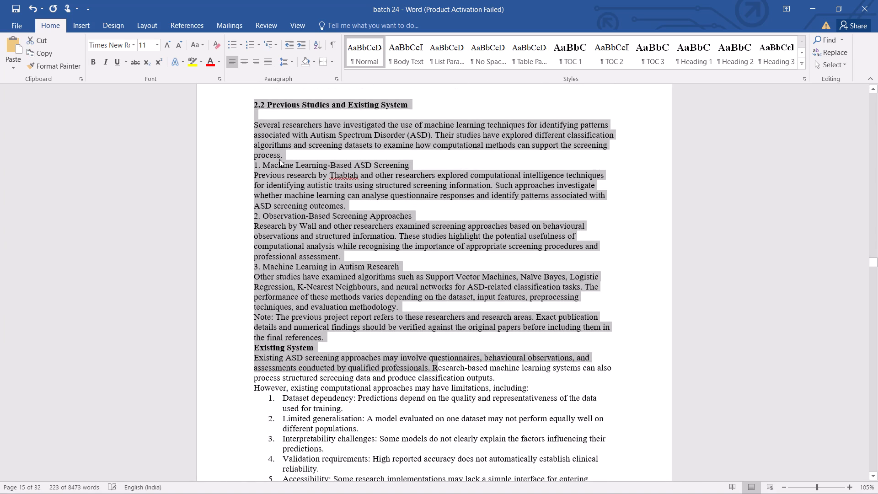
{"action": "left_click", "coordinate": [256, 103]}
{"action": "left_click", "coordinate": [254, 102]}
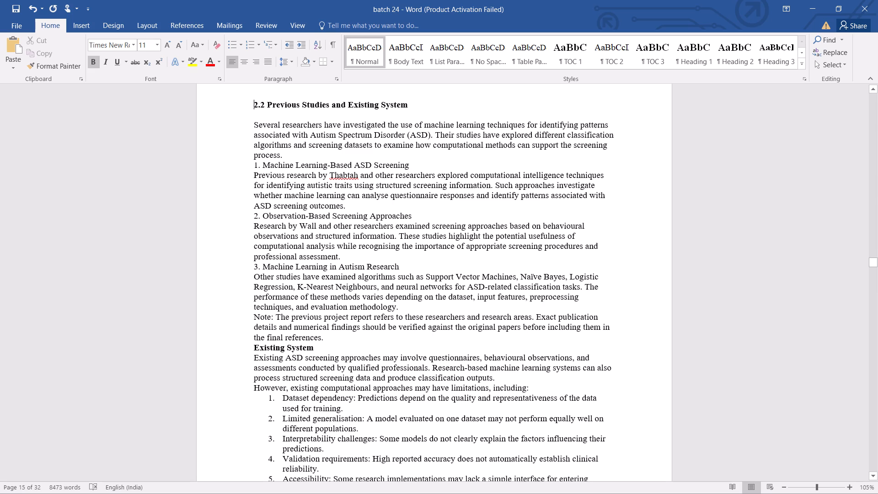
{"action": "left_click_drag", "start_coordinate": [254, 102], "coordinate": [393, 387]}
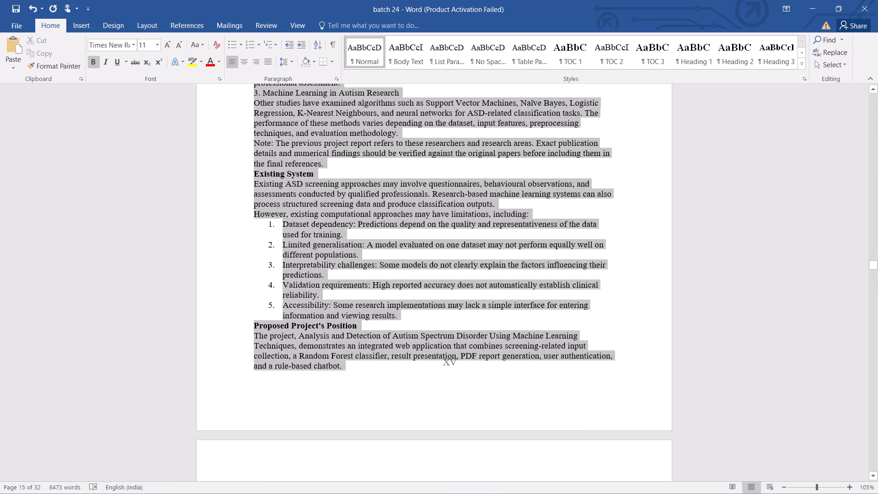
{"action": "left_click_drag", "start_coordinate": [393, 387], "coordinate": [385, 383]}
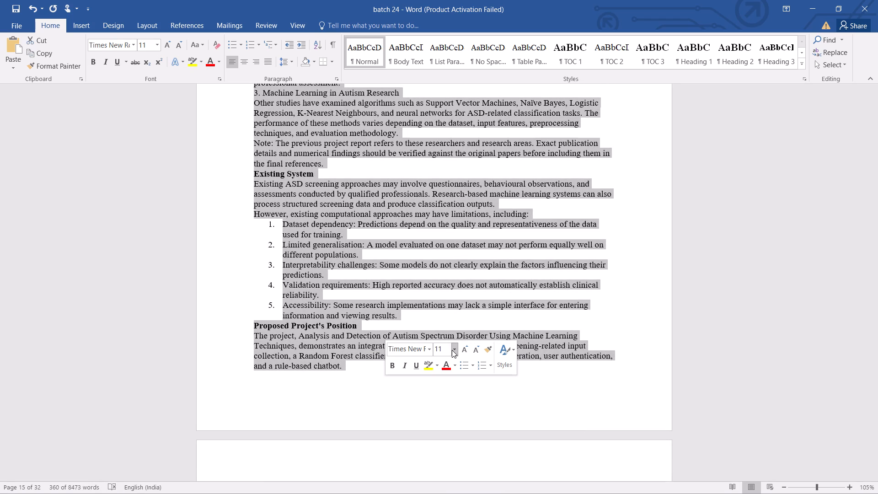
{"action": "left_click", "coordinate": [452, 350]}
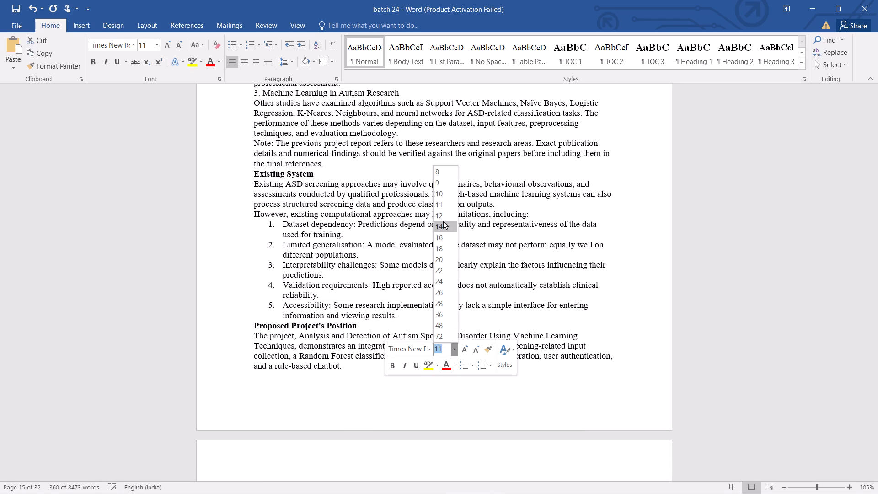
{"action": "left_click", "coordinate": [443, 215]}
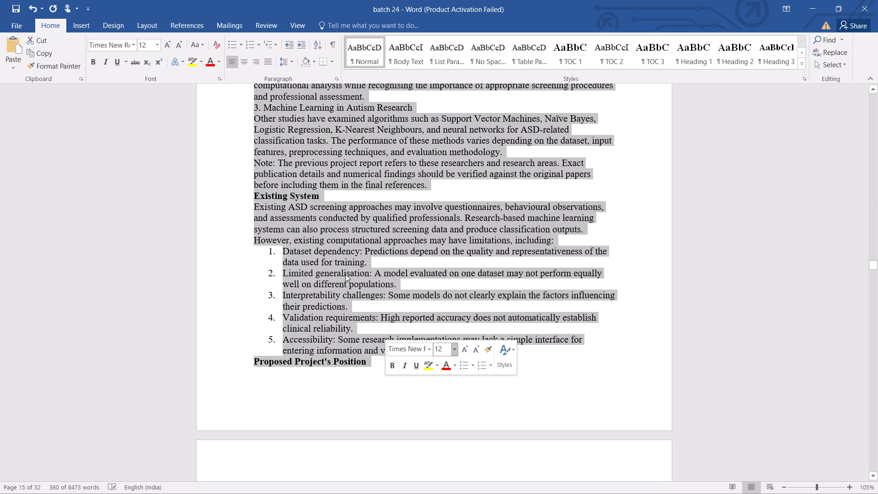
{"action": "left_click_drag", "start_coordinate": [345, 274], "coordinate": [519, 493]}
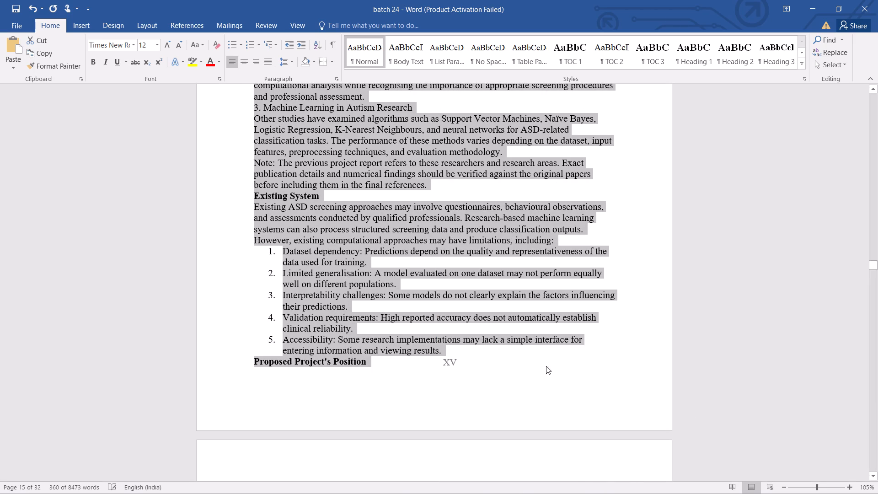
{"action": "left_click", "coordinate": [240, 263]}
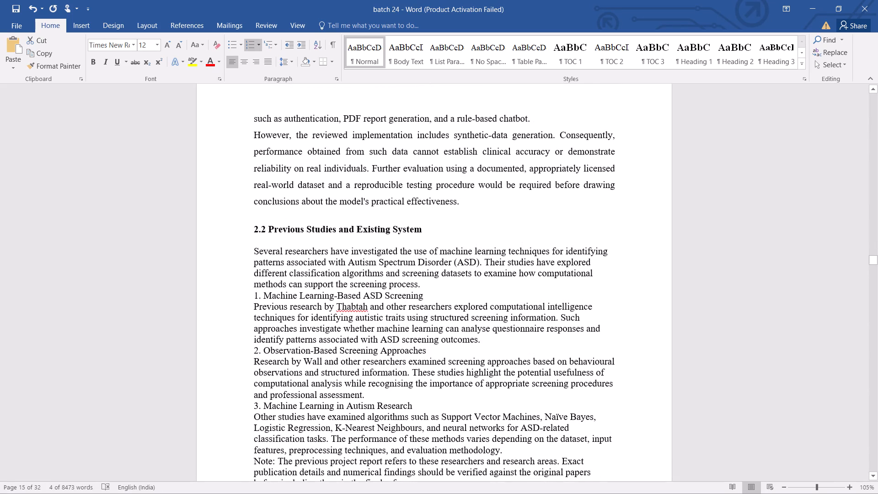
Justify the section 2.2 text from "Several researchers" through "Proposed Project's Position" and set its line spacing to 1.5.
{"action": "left_click_drag", "start_coordinate": [253, 252], "coordinate": [422, 451]}
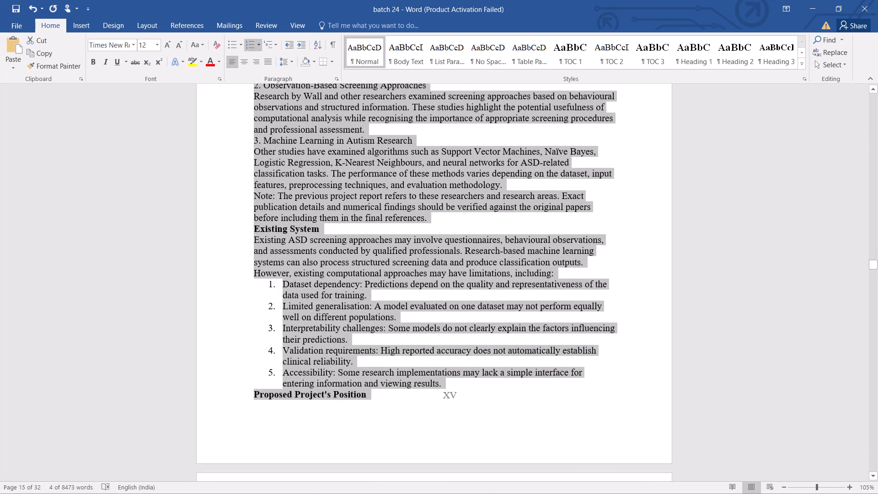
{"action": "left_click_drag", "start_coordinate": [422, 451], "coordinate": [422, 452]}
{"action": "left_click", "coordinate": [269, 66]}
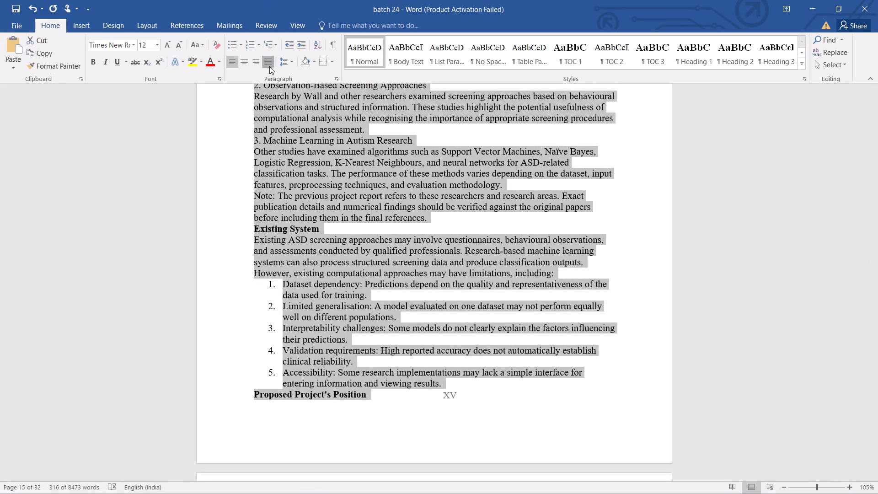
{"action": "left_click", "coordinate": [294, 62]}
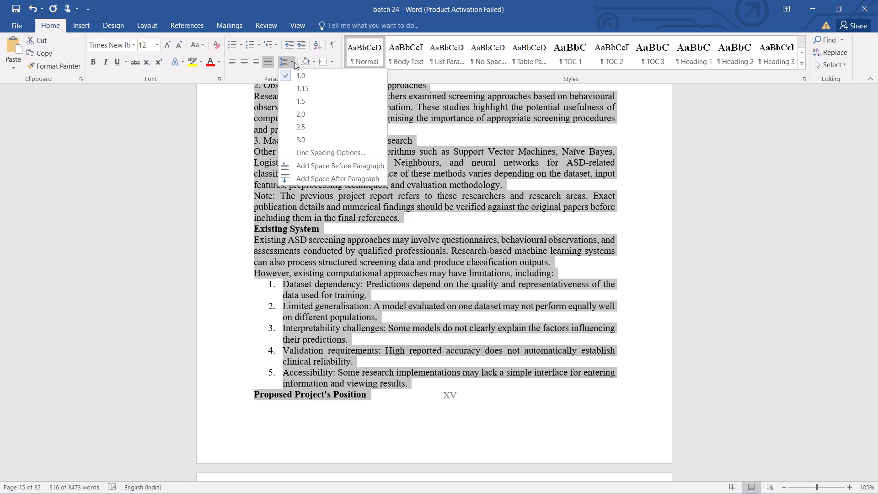
{"action": "left_click", "coordinate": [303, 97]}
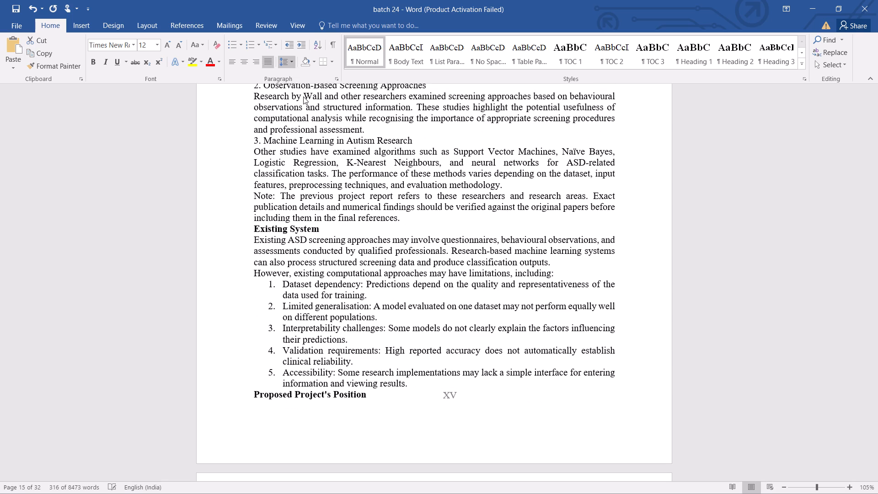
Insert two paragraph breaks after "machine learning systems" so the line starting "can also process" moves onto the following page.
{"action": "left_click", "coordinate": [618, 379]}
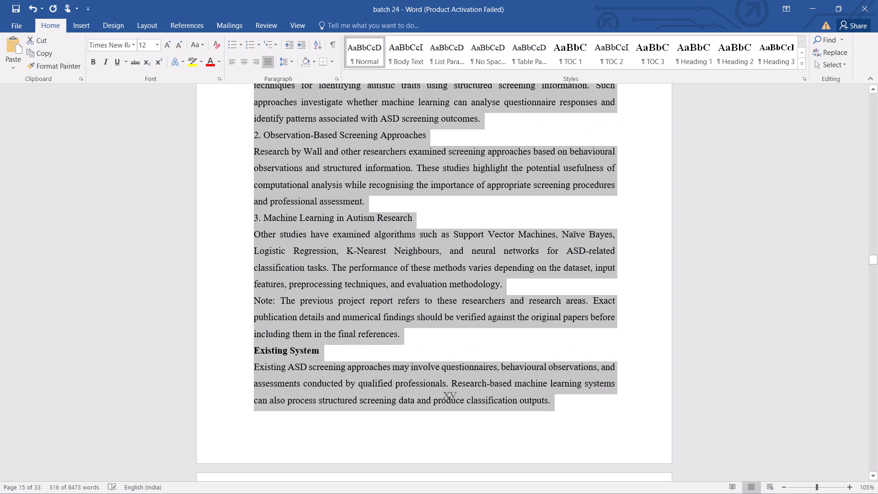
{"action": "key", "text": "Return"}
{"action": "key", "text": "Return"}
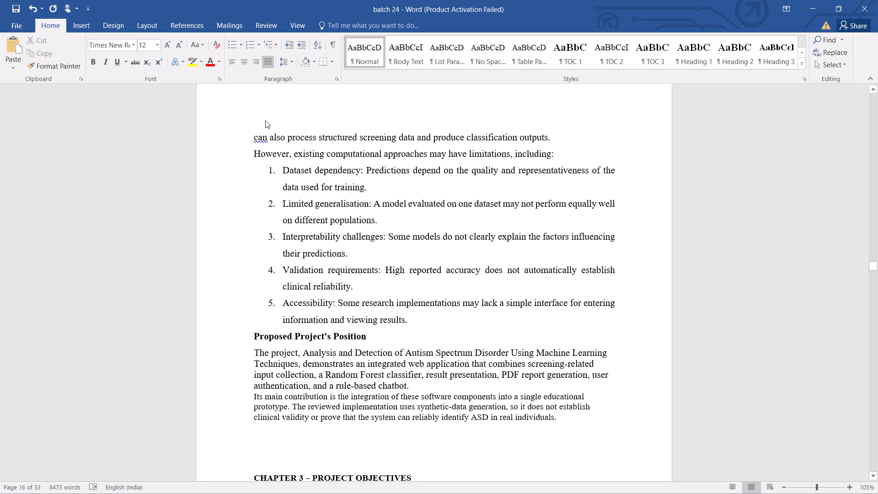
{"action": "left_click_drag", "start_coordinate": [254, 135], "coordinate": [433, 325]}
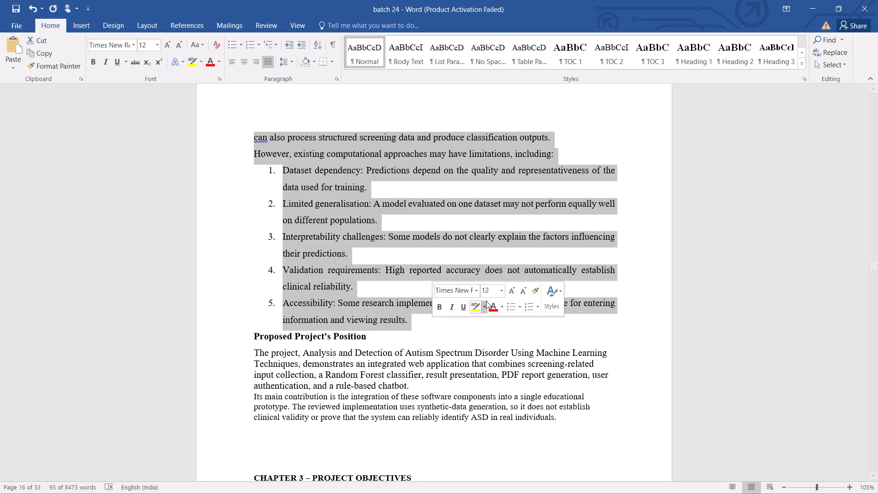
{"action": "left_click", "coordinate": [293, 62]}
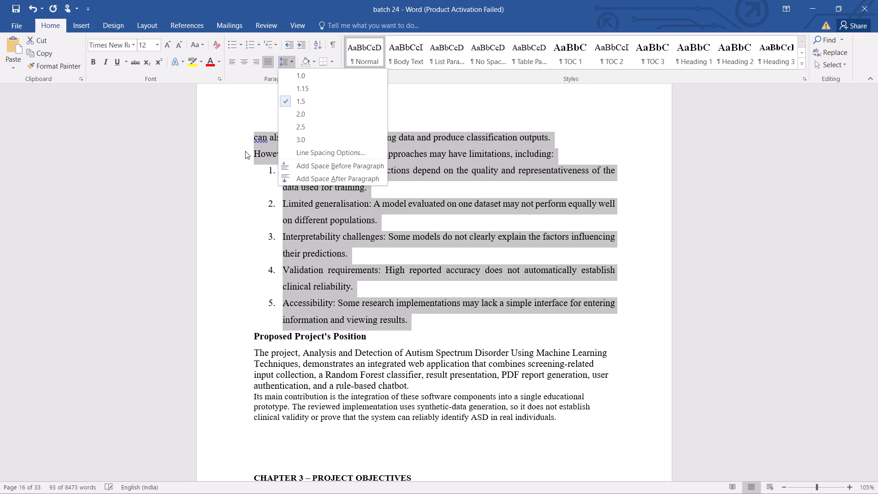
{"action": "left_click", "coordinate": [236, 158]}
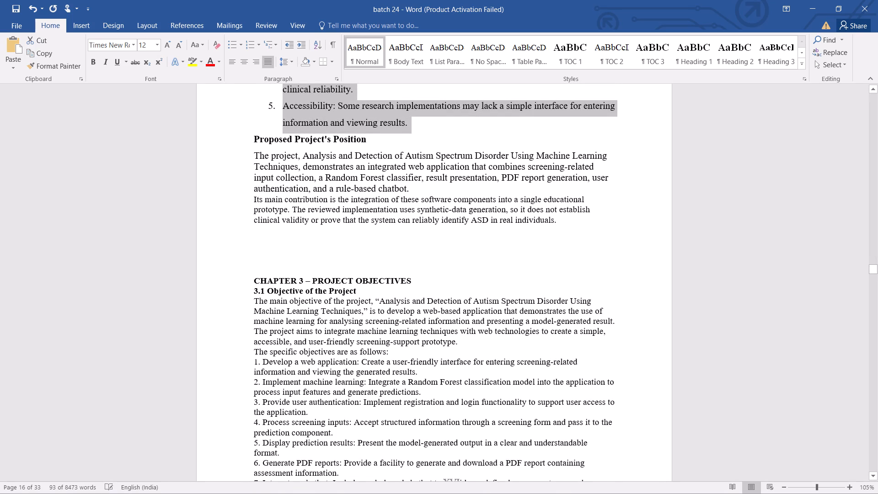
Justify the "Proposed Project's Position" heading and its two paragraphs and set their line spacing to 1.5.
{"action": "left_click_drag", "start_coordinate": [252, 137], "coordinate": [569, 223]}
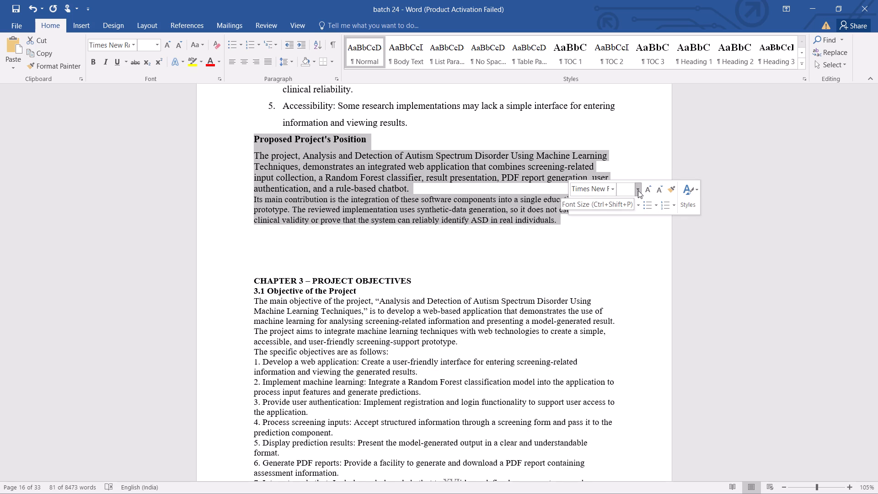
{"action": "left_click", "coordinate": [267, 69]}
{"action": "left_click", "coordinate": [267, 65]}
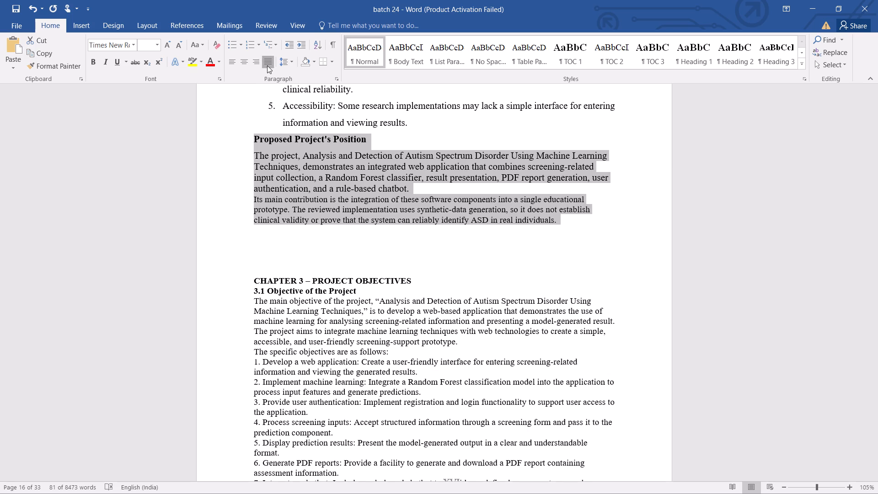
{"action": "left_click", "coordinate": [291, 62]}
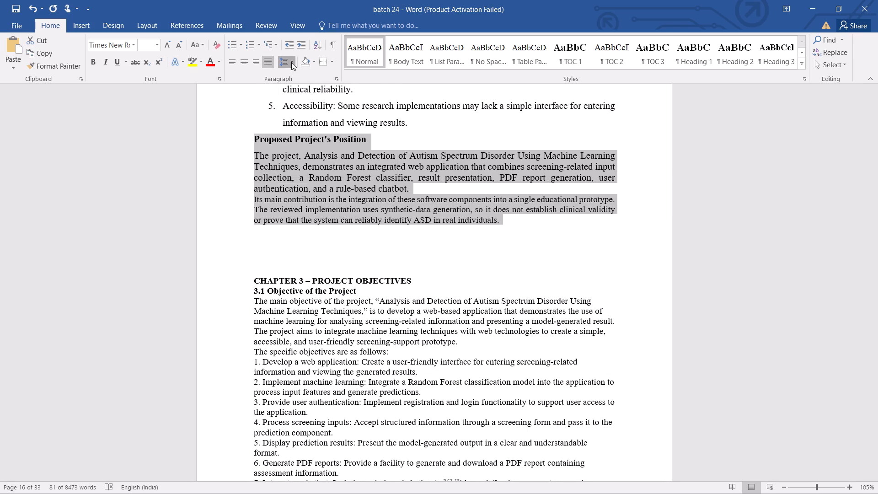
{"action": "left_click", "coordinate": [296, 97]}
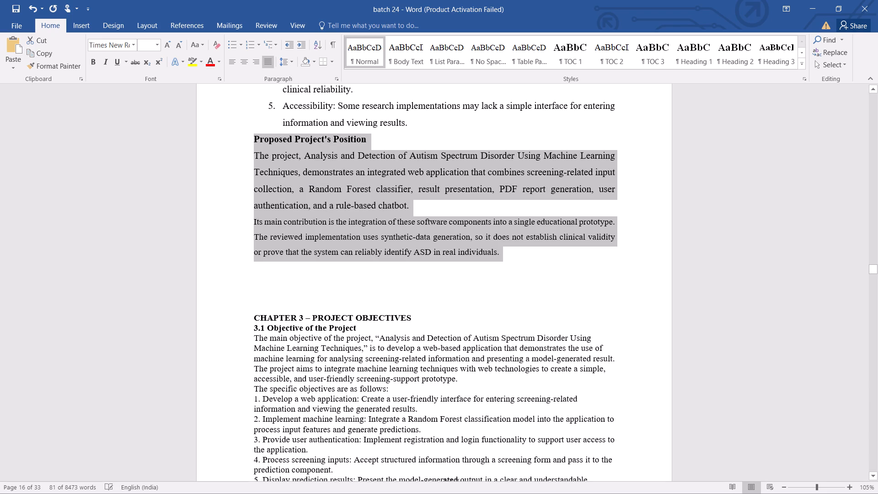
Set the font size of the "Proposed Project's Position" heading and its two paragraphs to 12.
{"action": "left_click", "coordinate": [247, 141]}
{"action": "left_click_drag", "start_coordinate": [253, 138], "coordinate": [501, 257]}
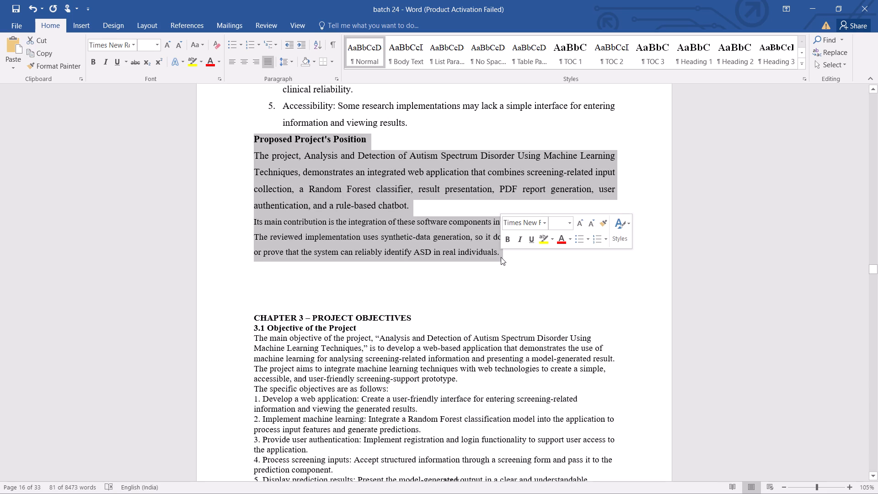
{"action": "left_click", "coordinate": [568, 227]}
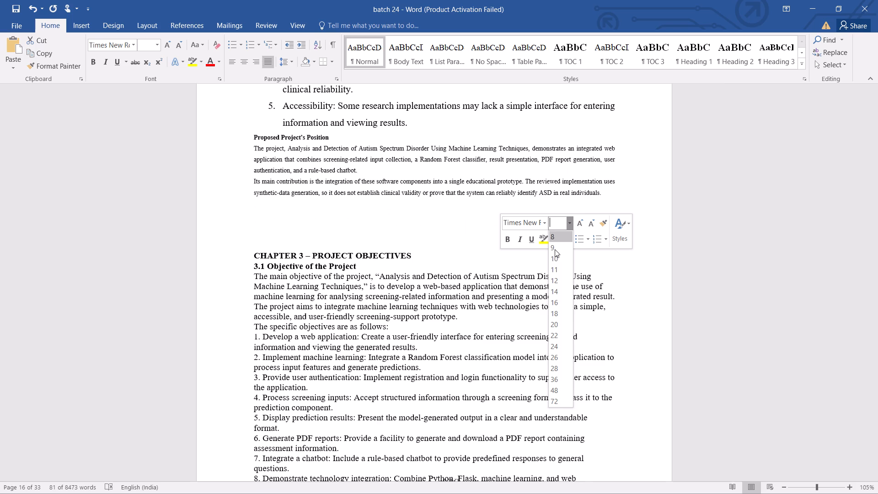
{"action": "left_click", "coordinate": [558, 279]}
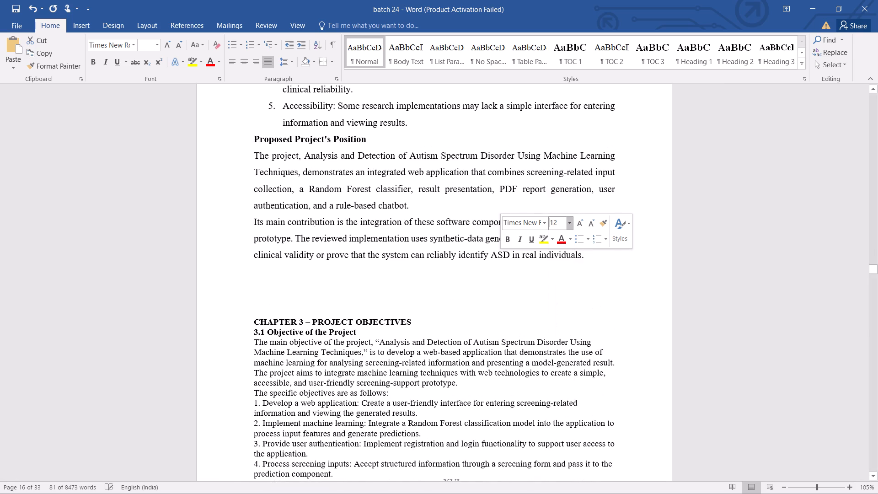
Insert blank paragraphs before the "CHAPTER 3 – PROJECT OBJECTIVES" heading until it starts on a new page.
{"action": "left_click", "coordinate": [252, 319]}
{"action": "key", "text": "Return"}
{"action": "key", "text": "Return"}
{"action": "key", "text": "Return"}
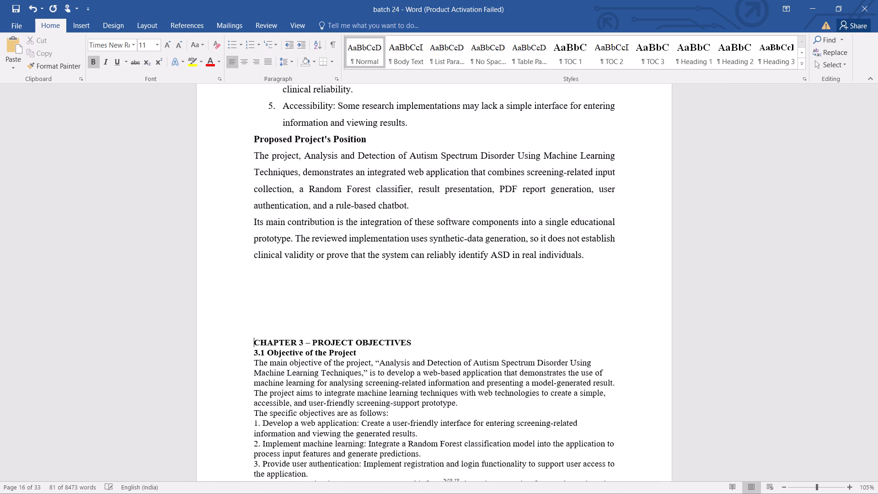
{"action": "key", "text": "Return"}
{"action": "key", "text": "Return"}
{"action": "key", "text": "Return"}
{"action": "key", "text": "Return"}
{"action": "key", "text": "Return"}
{"action": "key", "text": "Return"}
{"action": "key", "text": "Return"}
{"action": "key", "text": "Return"}
{"action": "key", "text": "Return"}
{"action": "key", "text": "Return"}
{"action": "key", "text": "Return"}
{"action": "key", "text": "Return"}
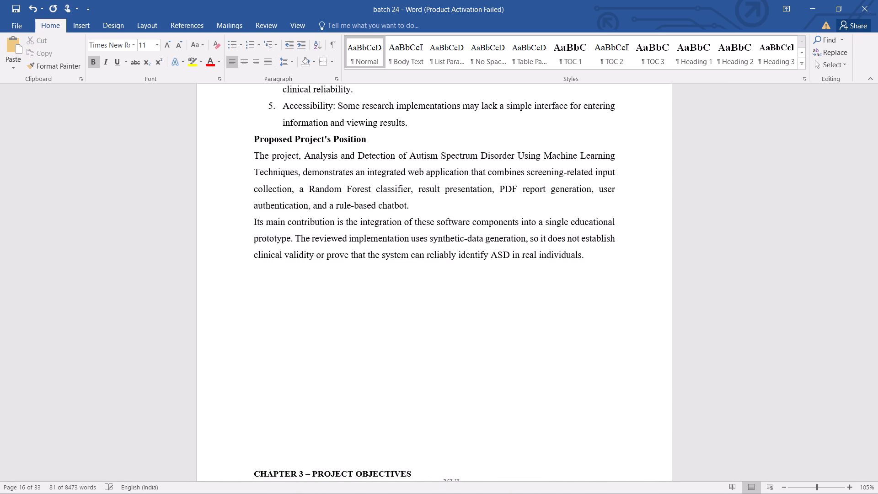
{"action": "key", "text": "Return"}
{"action": "key", "text": "Return"}
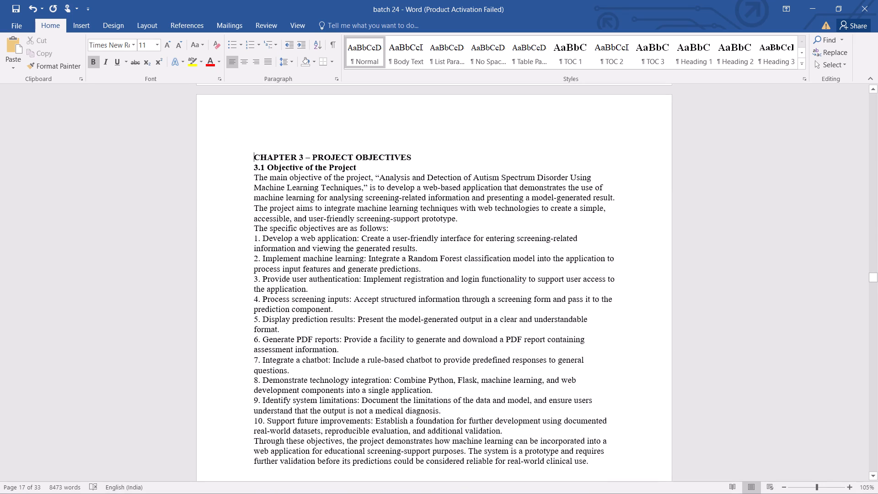
Format the "CHAPTER 3 – PROJECT OBJECTIVES" heading as 14 pt, centred, and add a blank line below it.
{"action": "left_click_drag", "start_coordinate": [254, 154], "coordinate": [409, 157]}
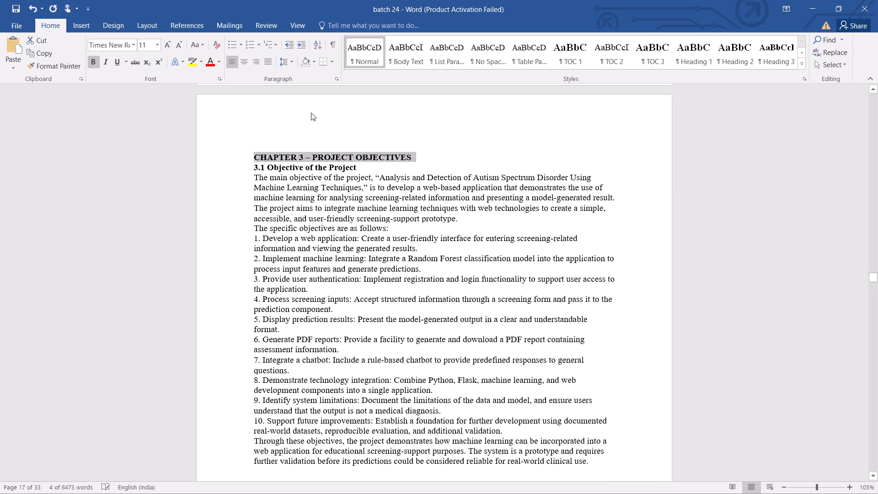
{"action": "left_click", "coordinate": [155, 44]}
{"action": "left_click", "coordinate": [152, 110]}
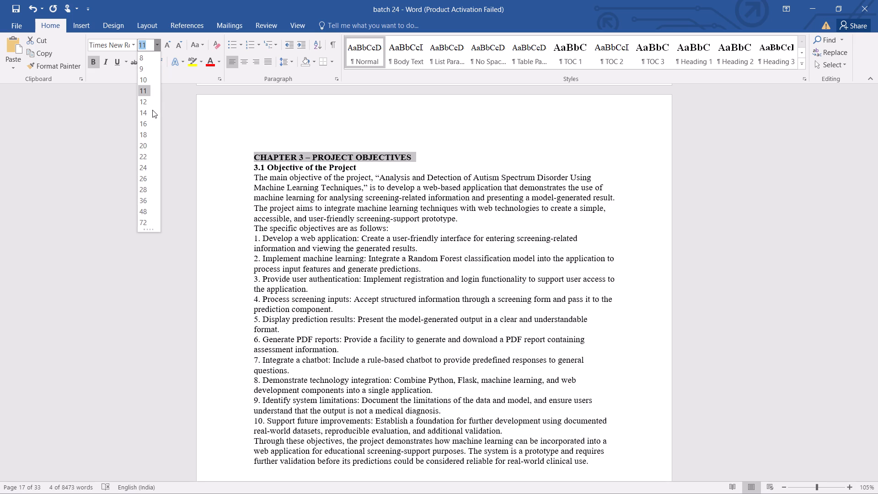
{"action": "left_click", "coordinate": [142, 112]}
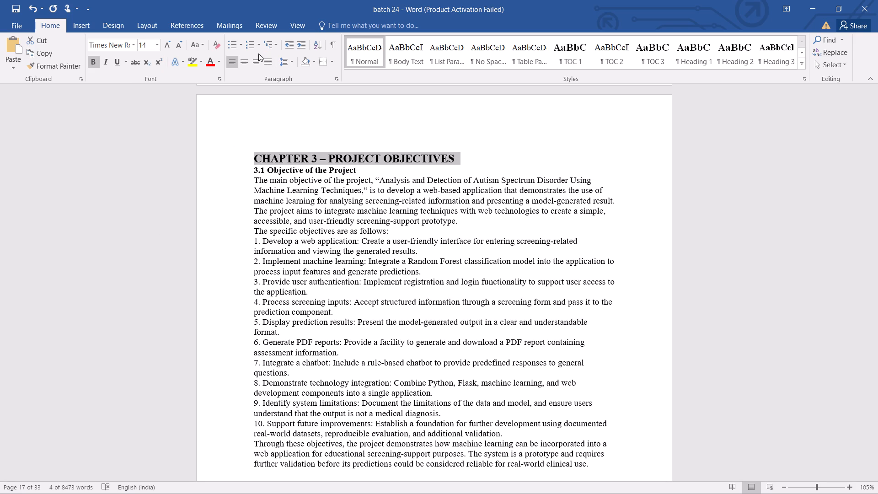
{"action": "left_click", "coordinate": [241, 59]}
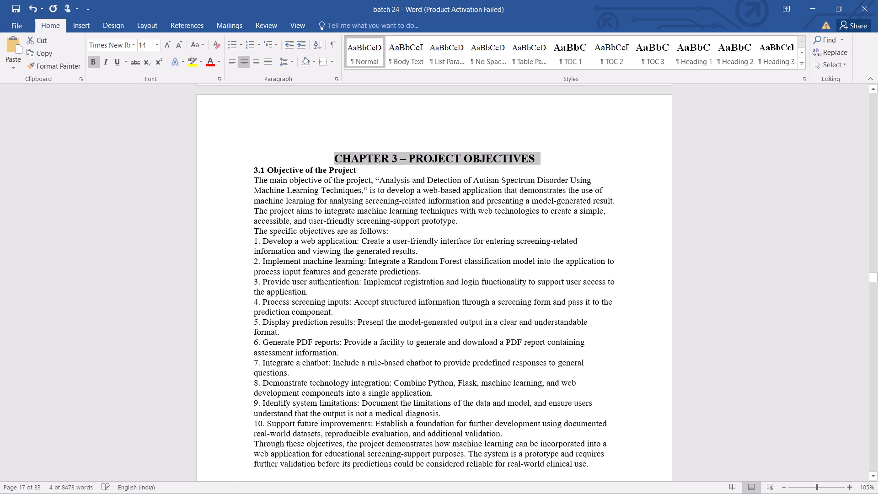
{"action": "left_click", "coordinate": [546, 153]}
{"action": "key", "text": "Return"}
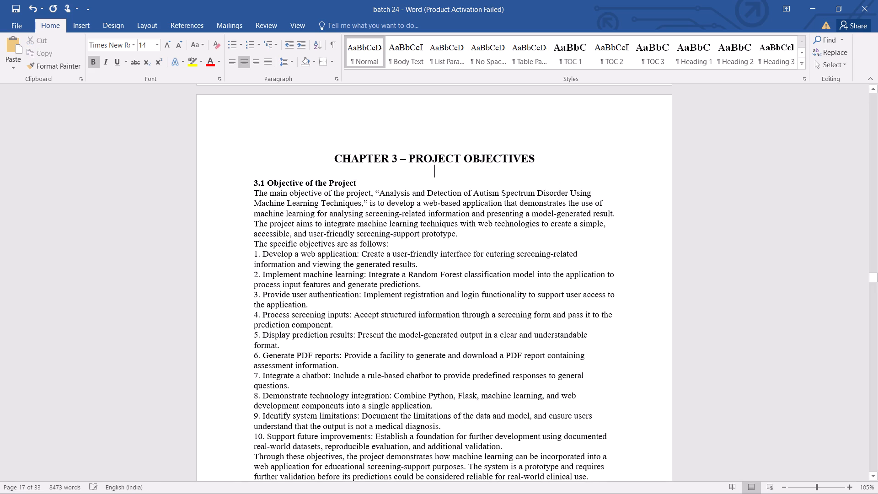
Justify section 3.1, from its heading through the closing paragraph, and set its line spacing to 1.5.
{"action": "left_click_drag", "start_coordinate": [253, 183], "coordinate": [618, 491]}
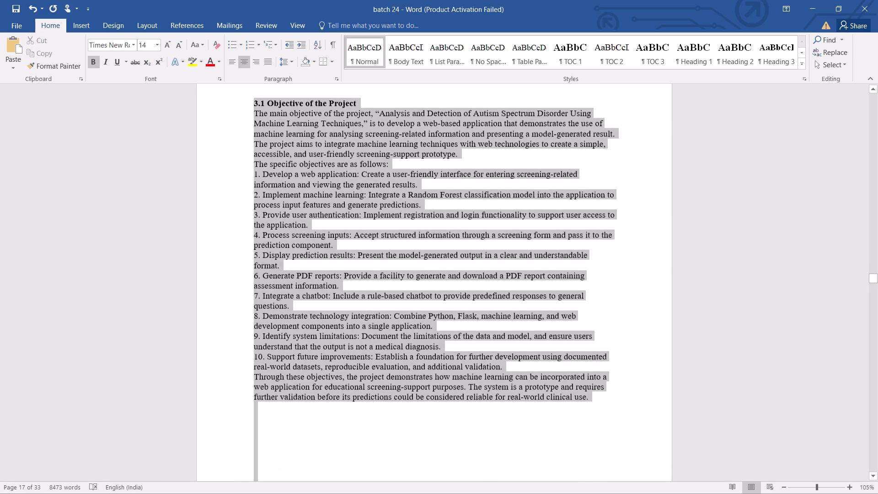
{"action": "left_click_drag", "start_coordinate": [618, 491], "coordinate": [605, 425]}
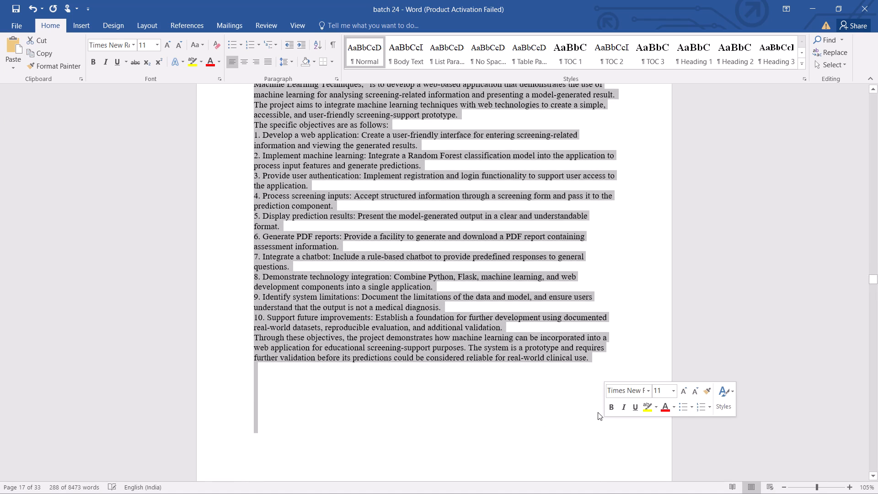
{"action": "left_click", "coordinate": [265, 63]}
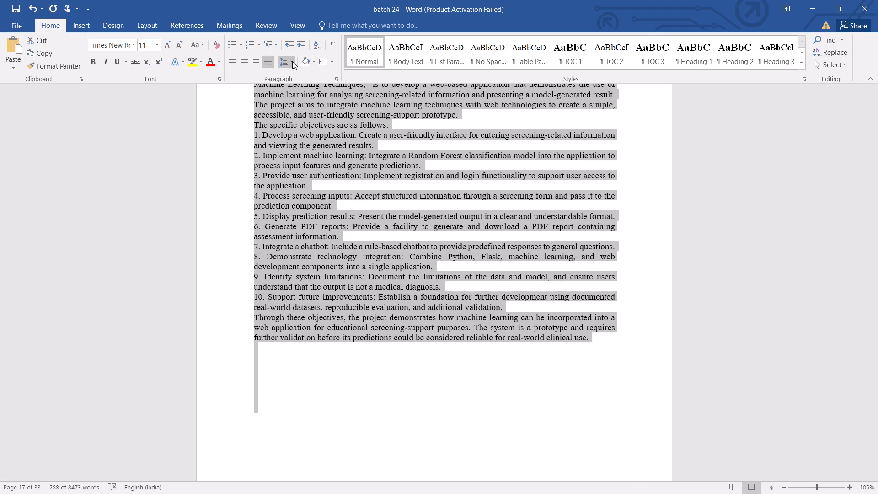
{"action": "left_click", "coordinate": [292, 61]}
{"action": "left_click", "coordinate": [302, 101]}
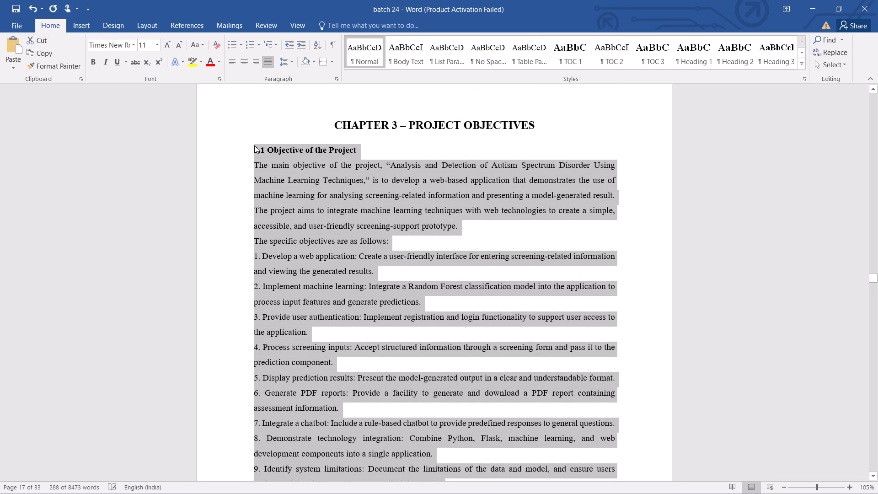
Set the font size of section 3.1, including its heading and the numbered objectives, to 12.
{"action": "left_click", "coordinate": [246, 150]}
{"action": "left_click", "coordinate": [253, 149]}
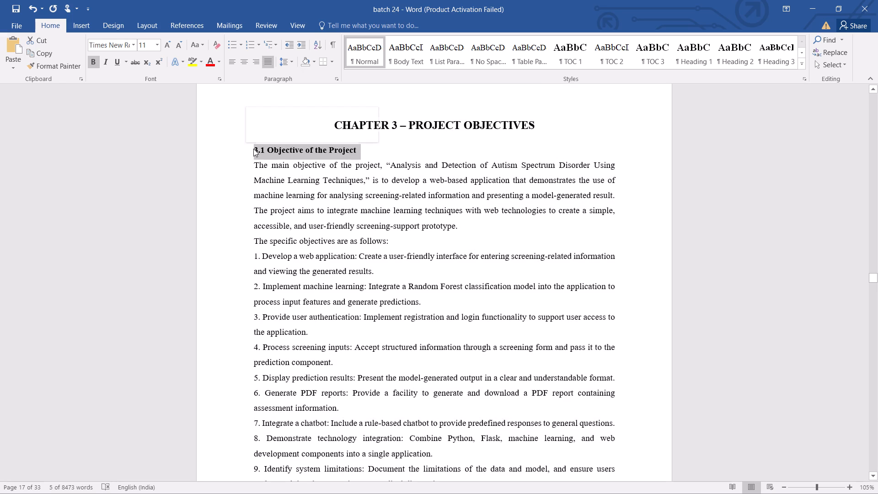
{"action": "double_click", "coordinate": [253, 149]}
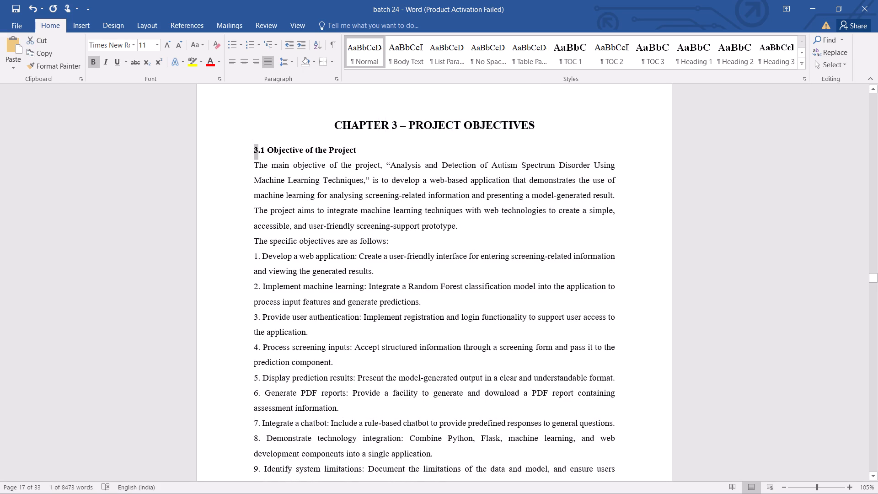
{"action": "left_click", "coordinate": [246, 168]}
{"action": "left_click", "coordinate": [241, 163]}
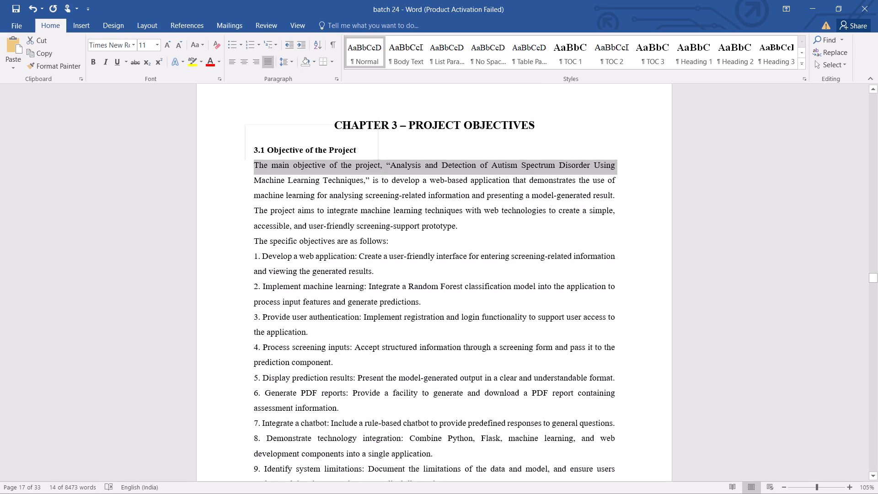
{"action": "left_click_drag", "start_coordinate": [253, 152], "coordinate": [491, 428]}
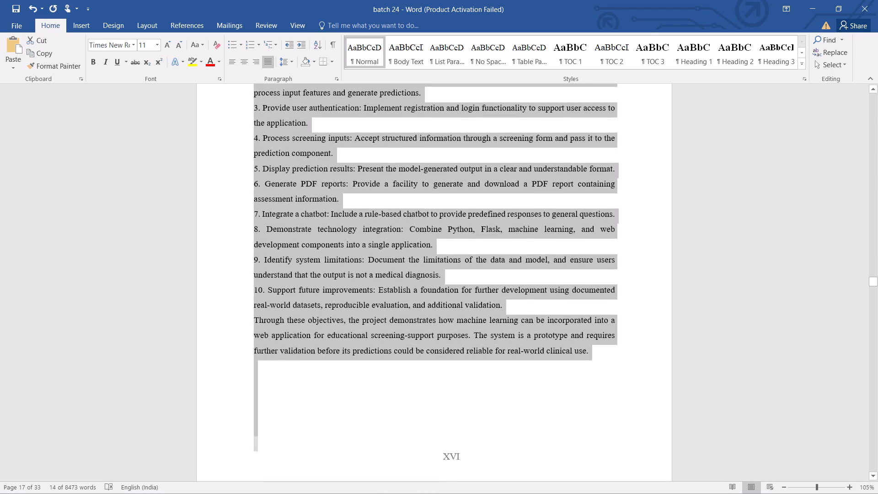
{"action": "left_click_drag", "start_coordinate": [491, 428], "coordinate": [595, 363]}
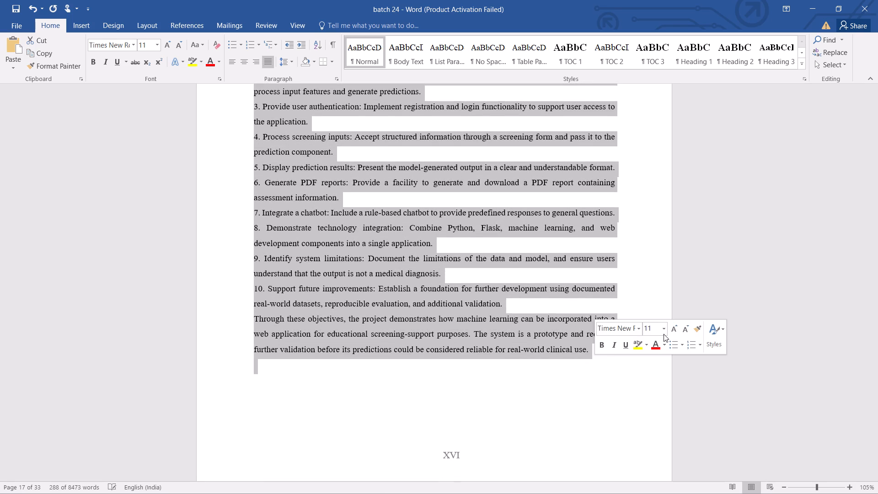
{"action": "left_click", "coordinate": [664, 334]}
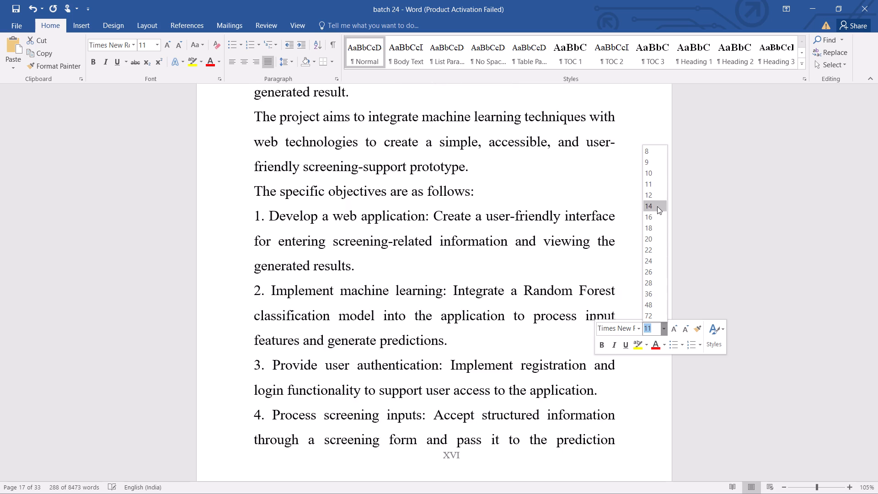
{"action": "left_click", "coordinate": [655, 199]}
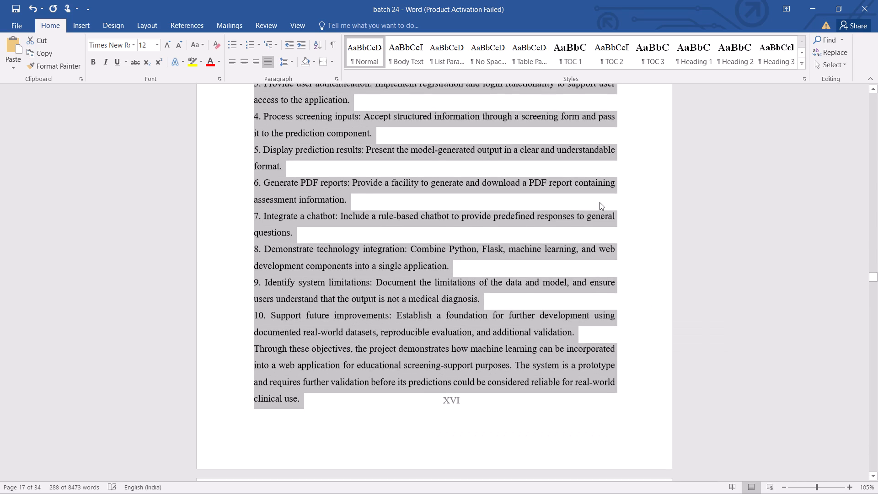
Insert two paragraph breaks after "reliable for real-world" so "clinical use." moves onto the following page.
{"action": "left_click", "coordinate": [619, 383]}
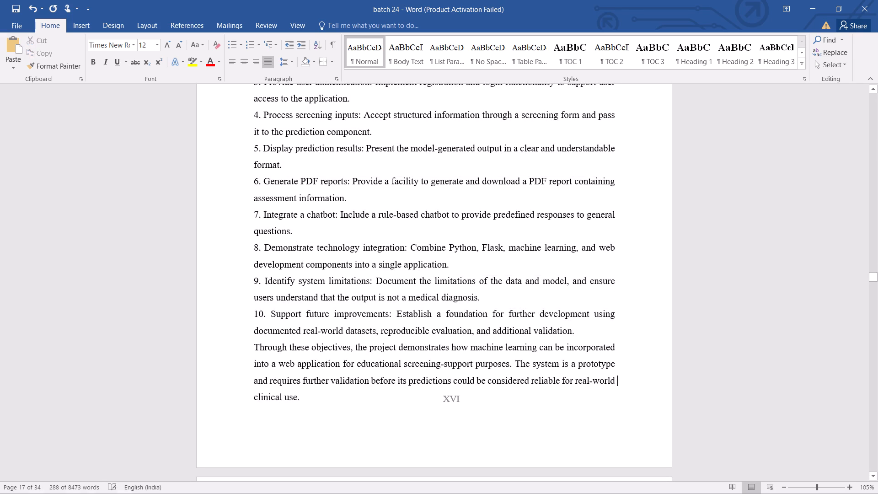
{"action": "key", "text": "Return"}
{"action": "key", "text": "Return"}
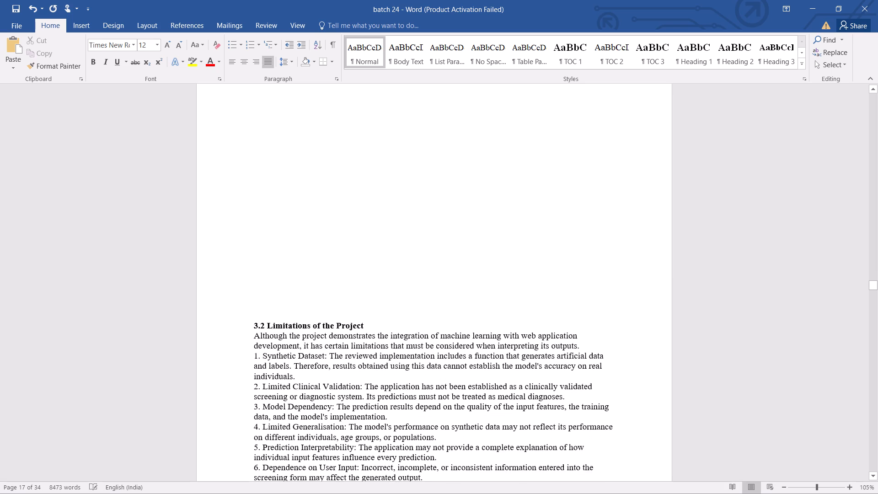
Delete most of the blank paragraphs above the "3.2 Limitations of the Project" heading to pull it up the page.
{"action": "left_click", "coordinate": [252, 326]}
{"action": "key", "text": "BackSpace"}
{"action": "key", "text": "BackSpace"}
{"action": "key", "text": "BackSpace"}
{"action": "key", "text": "BackSpace"}
{"action": "key", "text": "BackSpace"}
{"action": "key", "text": "BackSpace"}
{"action": "key", "text": "BackSpace"}
{"action": "key", "text": "BackSpace"}
{"action": "key", "text": "BackSpace"}
{"action": "key", "text": "BackSpace"}
{"action": "key", "text": "BackSpace"}
{"action": "key", "text": "BackSpace"}
{"action": "key", "text": "BackSpace"}
{"action": "key", "text": "BackSpace"}
{"action": "key", "text": "BackSpace"}
{"action": "key", "text": "BackSpace"}
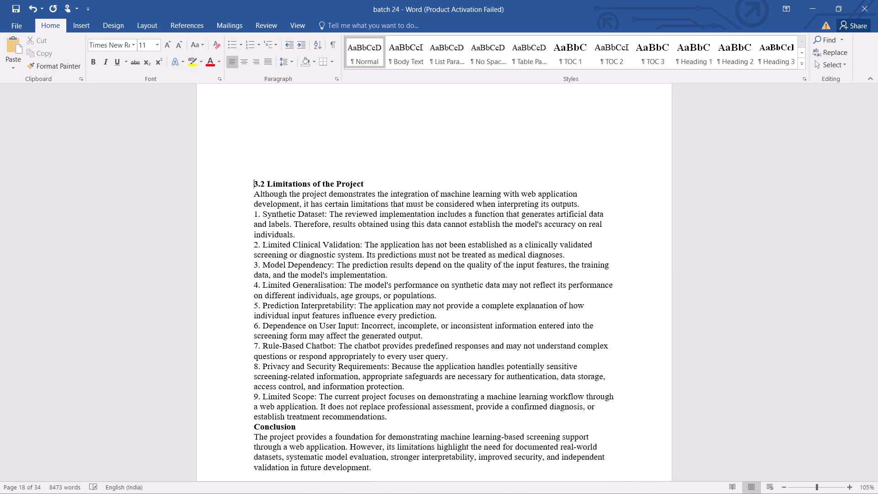
{"action": "key", "text": "BackSpace"}
{"action": "key", "text": "BackSpace"}
{"action": "key", "text": "BackSpace"}
{"action": "key", "text": "BackSpace"}
{"action": "key", "text": "BackSpace"}
{"action": "key", "text": "BackSpace"}
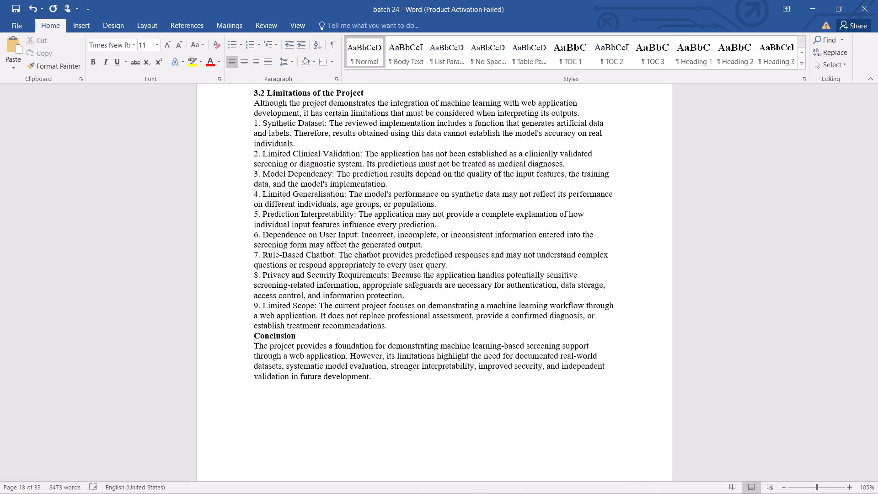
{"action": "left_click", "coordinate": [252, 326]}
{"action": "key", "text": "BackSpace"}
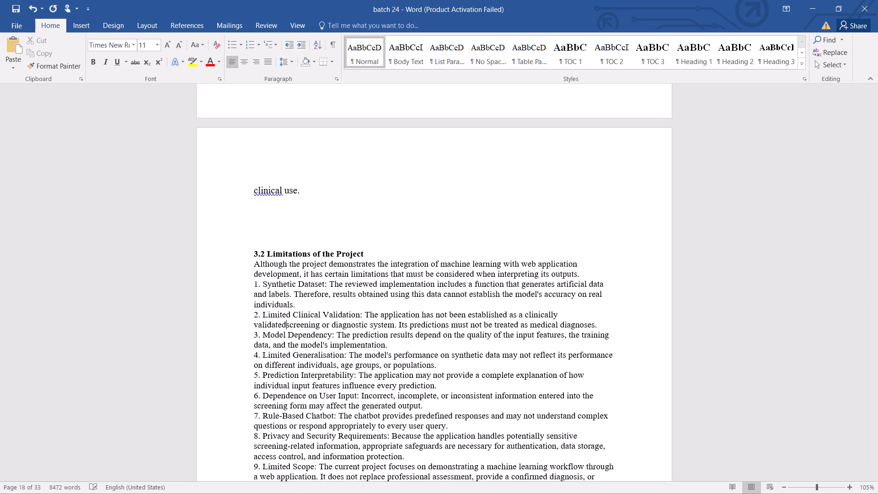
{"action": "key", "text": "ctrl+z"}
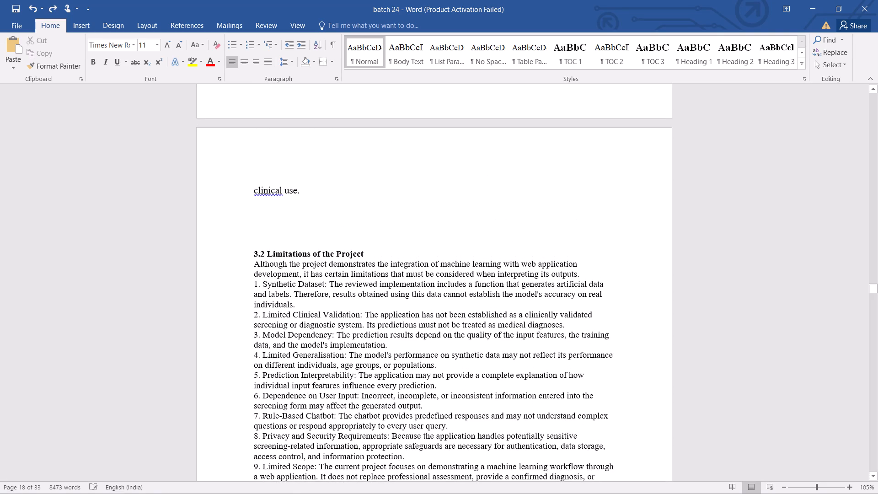
Delete the remaining blank paragraphs between "clinical use." and the "3.2 Limitations of the Project" heading.
{"action": "left_click", "coordinate": [253, 254]}
{"action": "key", "text": "BackSpace"}
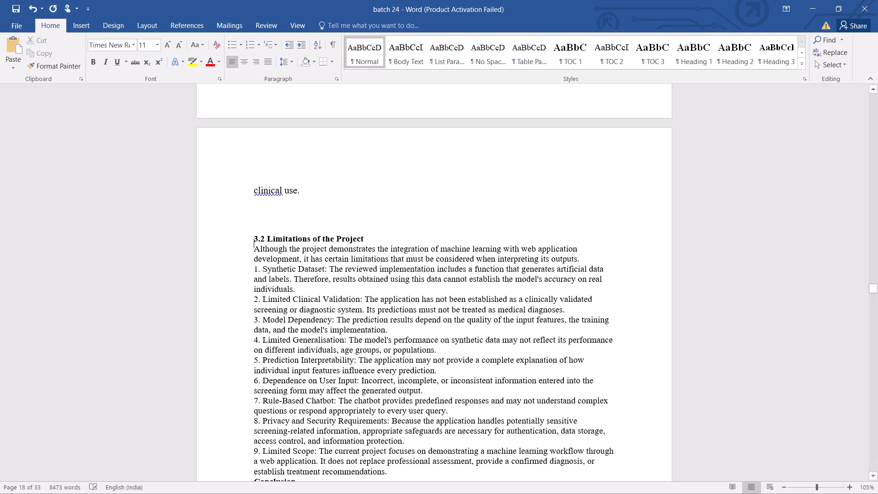
{"action": "key", "text": "BackSpace"}
{"action": "key", "text": "BackSpace"}
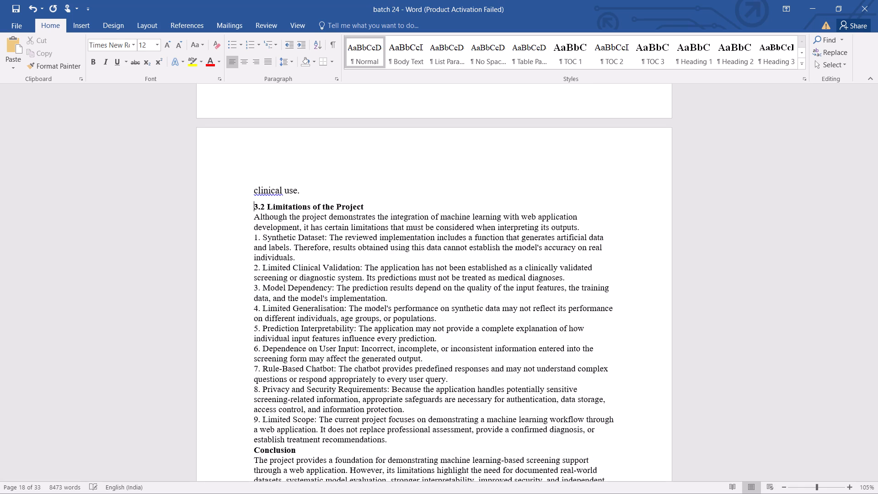
Format section 3.2, from its heading through the Conclusion paragraph, as justified 12 pt text with 1.5 line spacing.
{"action": "left_click_drag", "start_coordinate": [253, 206], "coordinate": [343, 370]}
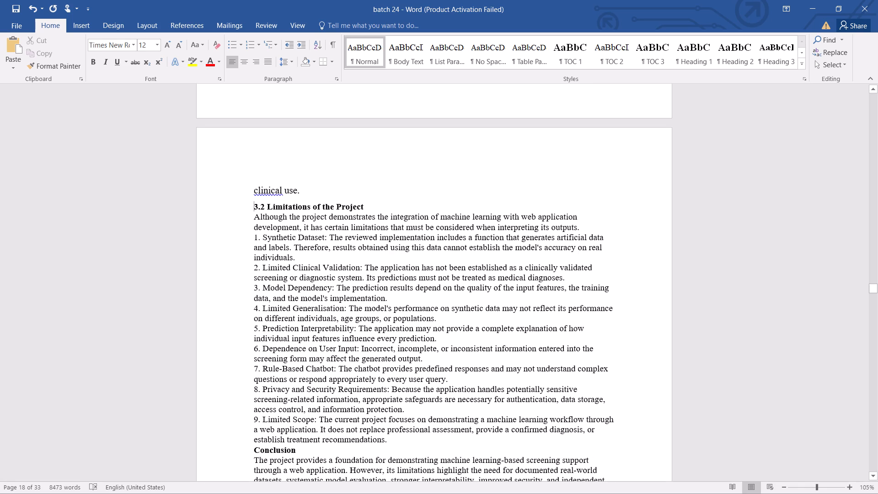
{"action": "left_click_drag", "start_coordinate": [343, 370], "coordinate": [416, 367]}
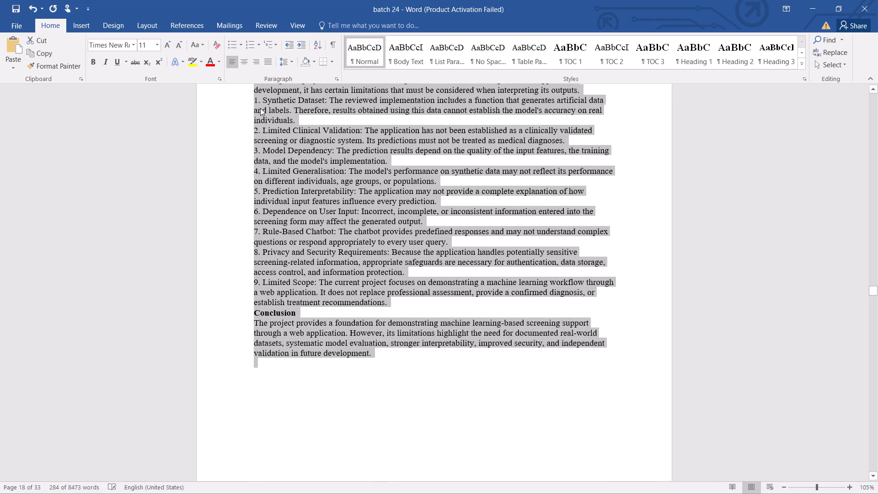
{"action": "left_click", "coordinate": [262, 66]}
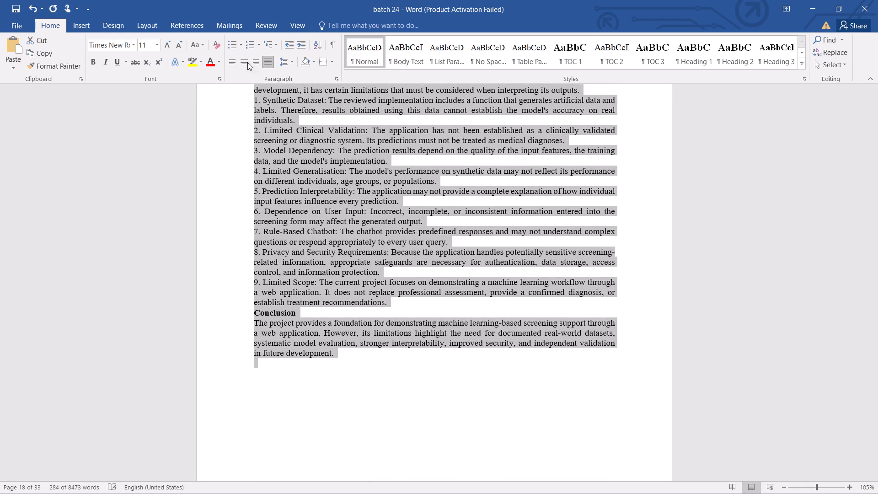
{"action": "left_click", "coordinate": [157, 47]}
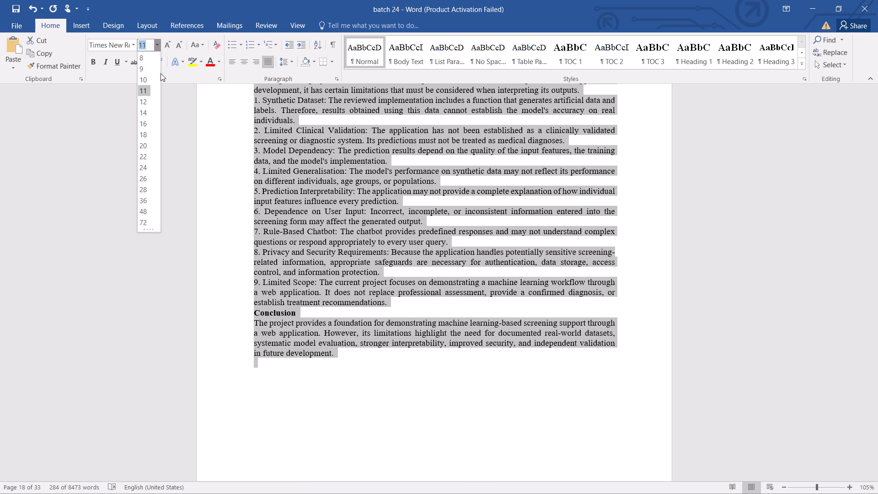
{"action": "left_click", "coordinate": [149, 101]}
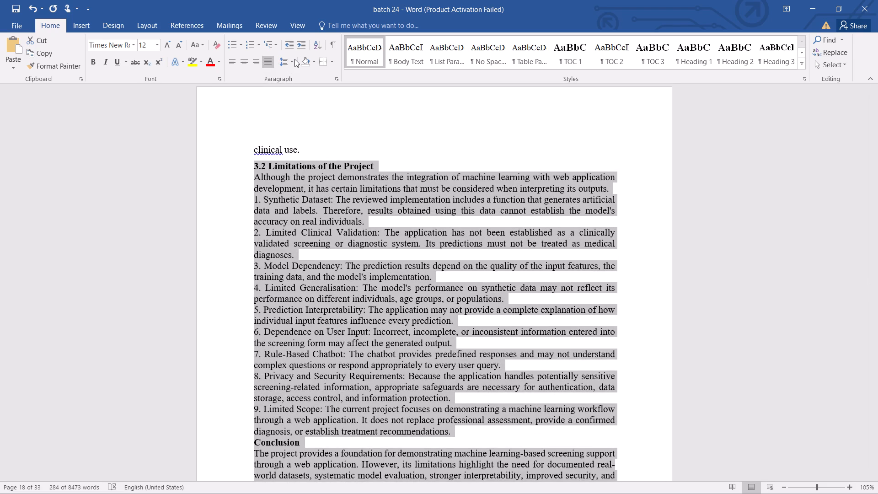
{"action": "left_click", "coordinate": [292, 60]}
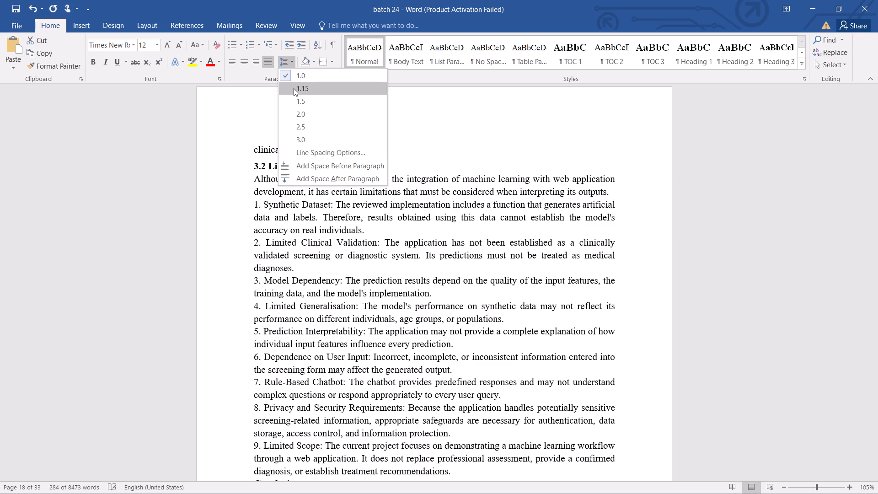
{"action": "left_click", "coordinate": [295, 98]}
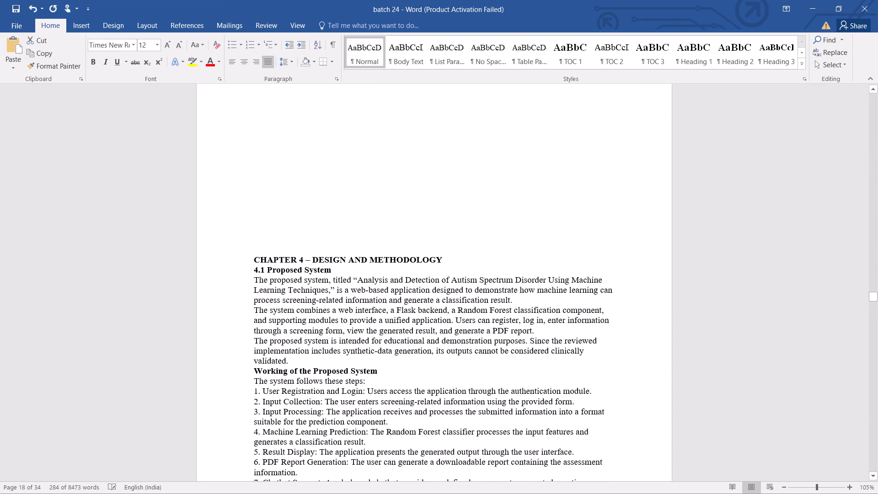
Delete most of the blank paragraphs above the "CHAPTER 4 – DESIGN AND METHODOLOGY" heading.
{"action": "left_click", "coordinate": [252, 263]}
{"action": "key", "text": "BackSpace"}
{"action": "key", "text": "BackSpace"}
{"action": "key", "text": "BackSpace"}
{"action": "key", "text": "BackSpace"}
{"action": "key", "text": "BackSpace"}
{"action": "key", "text": "BackSpace"}
{"action": "key", "text": "BackSpace"}
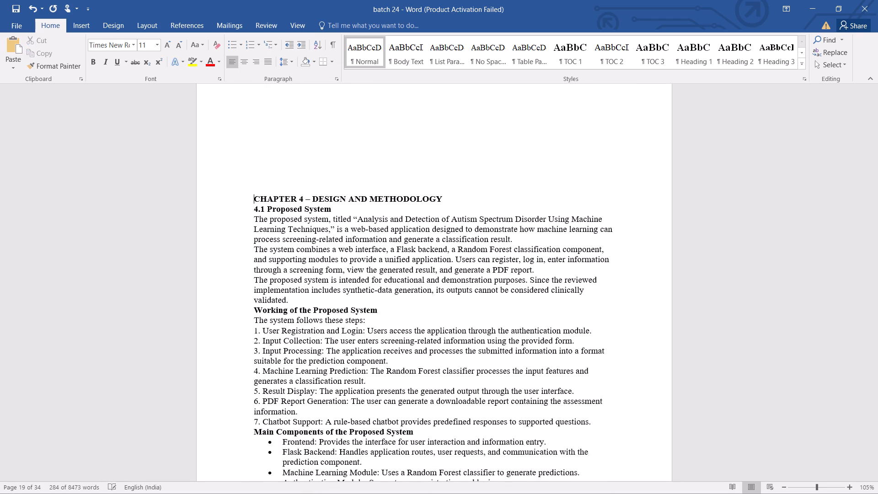
{"action": "key", "text": "BackSpace"}
{"action": "key", "text": "BackSpace"}
{"action": "key", "text": "BackSpace"}
{"action": "key", "text": "BackSpace"}
{"action": "key", "text": "BackSpace"}
{"action": "key", "text": "BackSpace"}
{"action": "key", "text": "BackSpace"}
{"action": "key", "text": "BackSpace"}
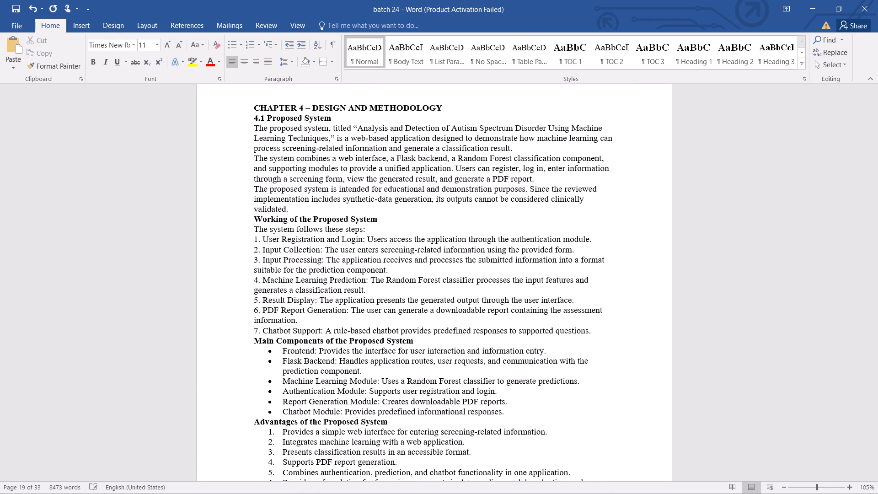
{"action": "key", "text": "BackSpace"}
{"action": "key", "text": "BackSpace"}
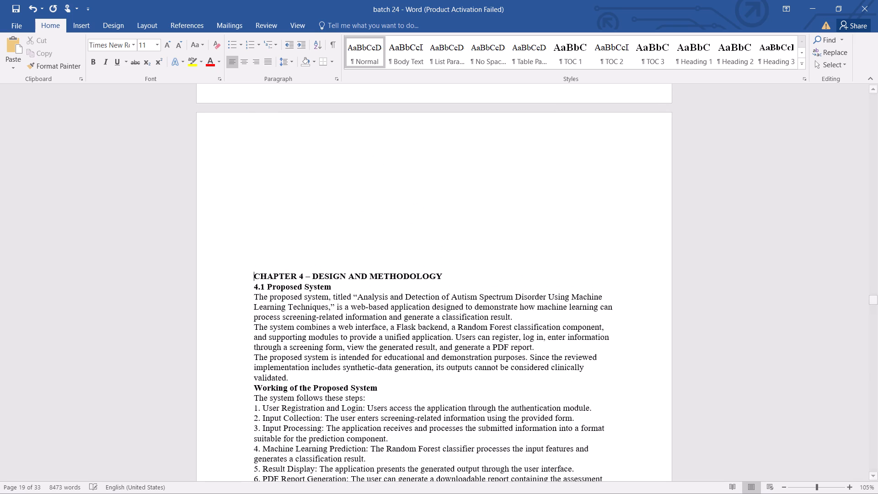
Remove the remaining excess blank paragraphs above the Chapter 4 heading, leaving just enough for it to start at the top of a page.
{"action": "key", "text": "BackSpace"}
{"action": "key", "text": "BackSpace"}
{"action": "key", "text": "BackSpace"}
{"action": "key", "text": "BackSpace"}
{"action": "key", "text": "BackSpace"}
{"action": "key", "text": "BackSpace"}
{"action": "key", "text": "BackSpace"}
{"action": "key", "text": "BackSpace"}
{"action": "key", "text": "BackSpace"}
{"action": "key", "text": "BackSpace"}
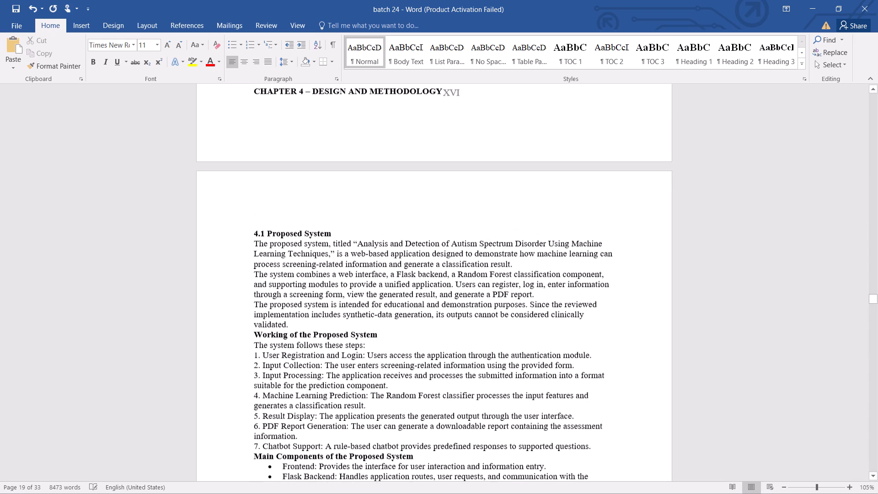
{"action": "key", "text": "Return"}
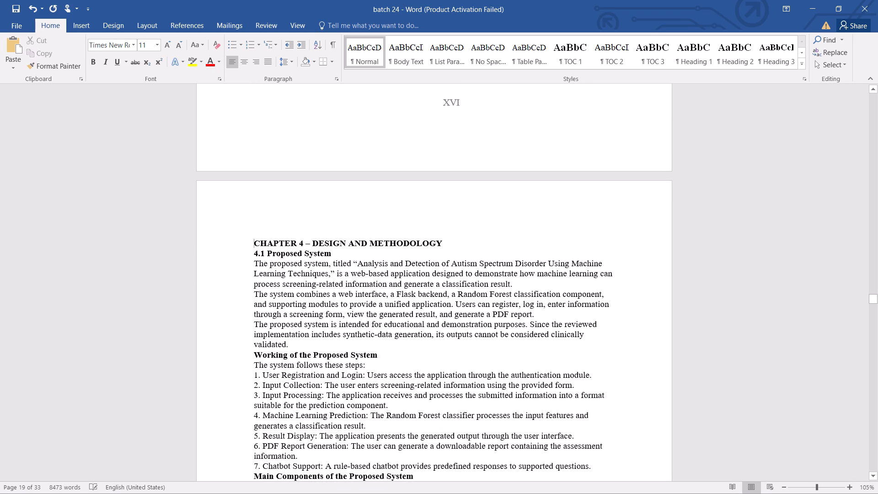
Format the Chapter 4 heading as centred 14 pt text and insert a blank line below it.
{"action": "left_click_drag", "start_coordinate": [254, 240], "coordinate": [437, 241]}
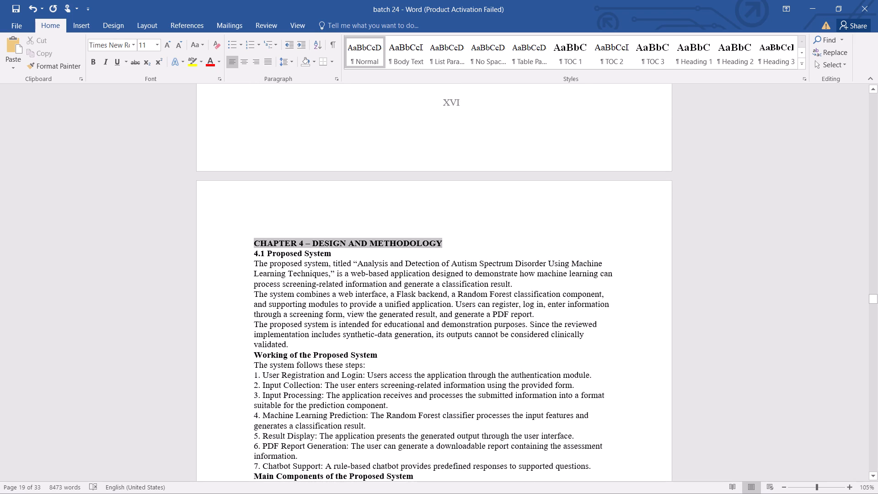
{"action": "left_click_drag", "start_coordinate": [437, 241], "coordinate": [439, 241]}
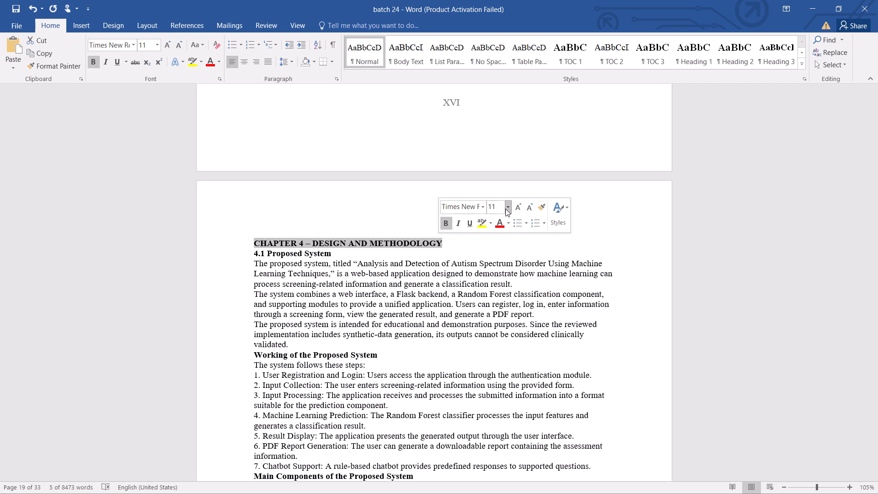
{"action": "left_click", "coordinate": [506, 209]}
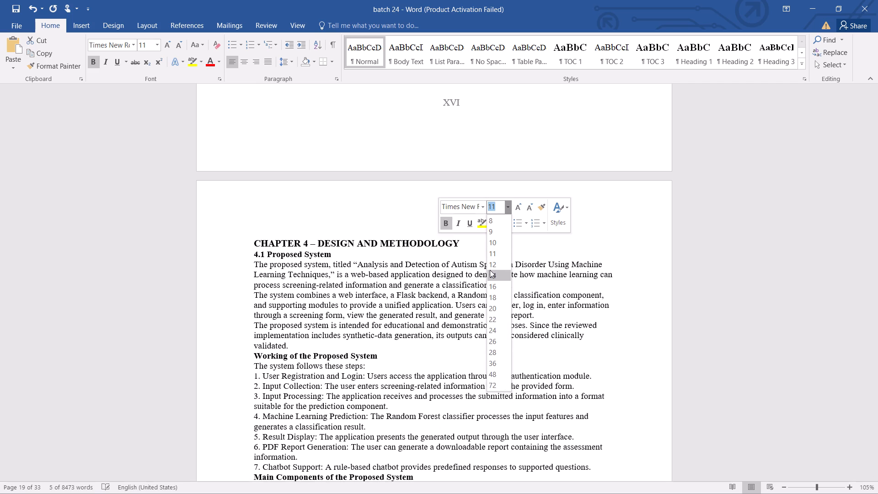
{"action": "left_click", "coordinate": [490, 271]}
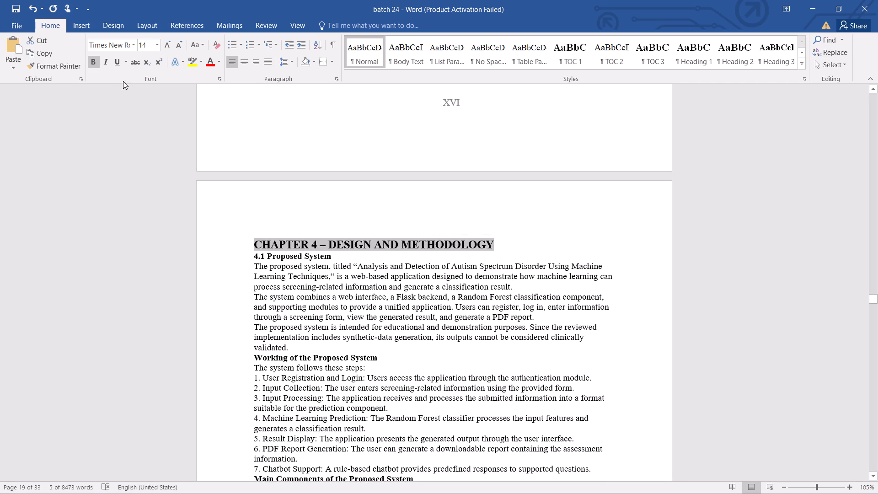
{"action": "left_click", "coordinate": [248, 58]}
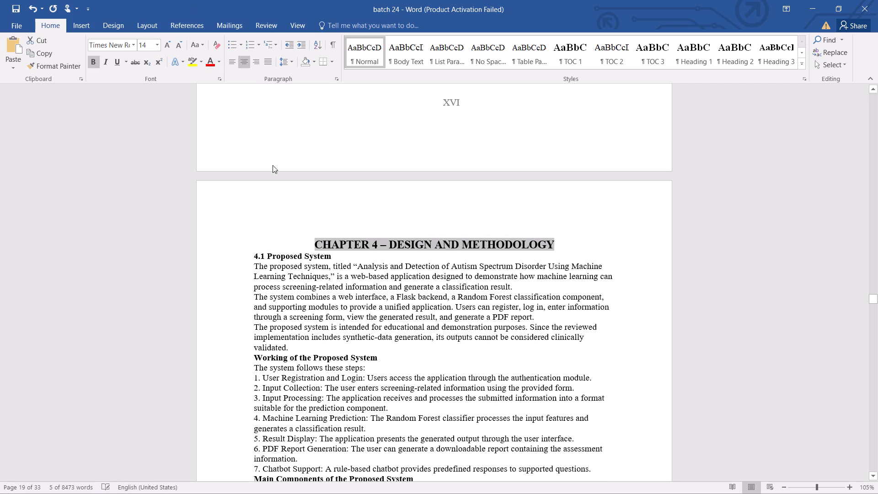
{"action": "left_click", "coordinate": [558, 244]}
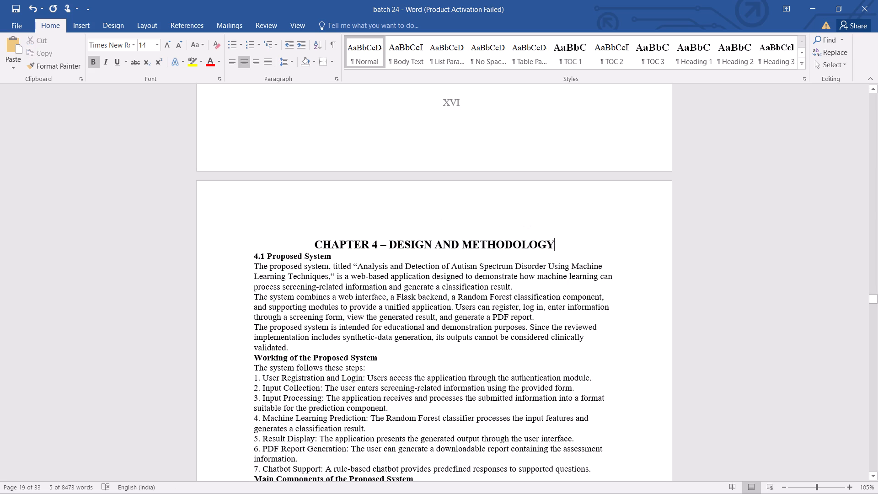
{"action": "key", "text": "Return"}
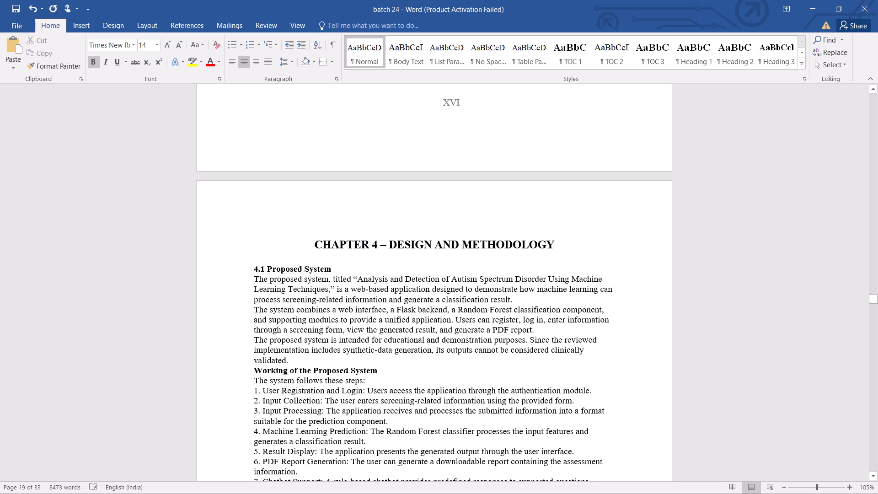
Format the text from the "4.1 Proposed System" heading through the "4.2 Architecture" heading as justified 12 pt text with 1.5 line spacing.
{"action": "left_click", "coordinate": [254, 269]}
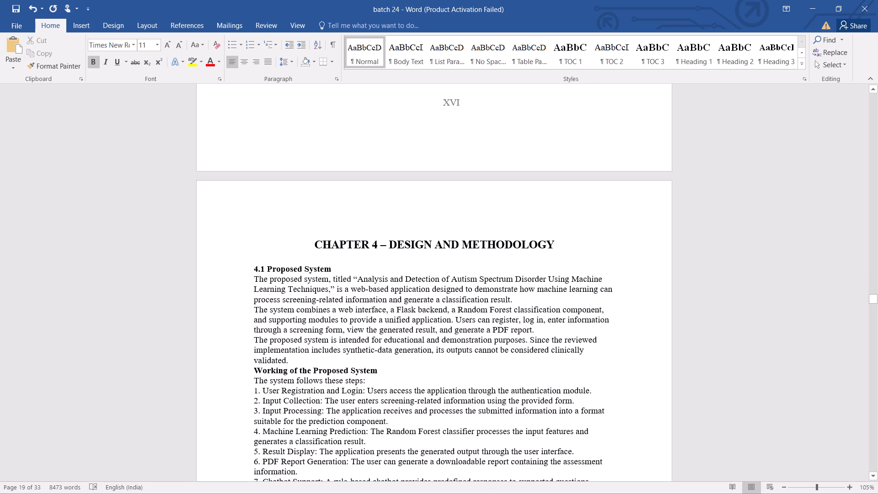
{"action": "left_click_drag", "start_coordinate": [257, 269], "coordinate": [444, 493]}
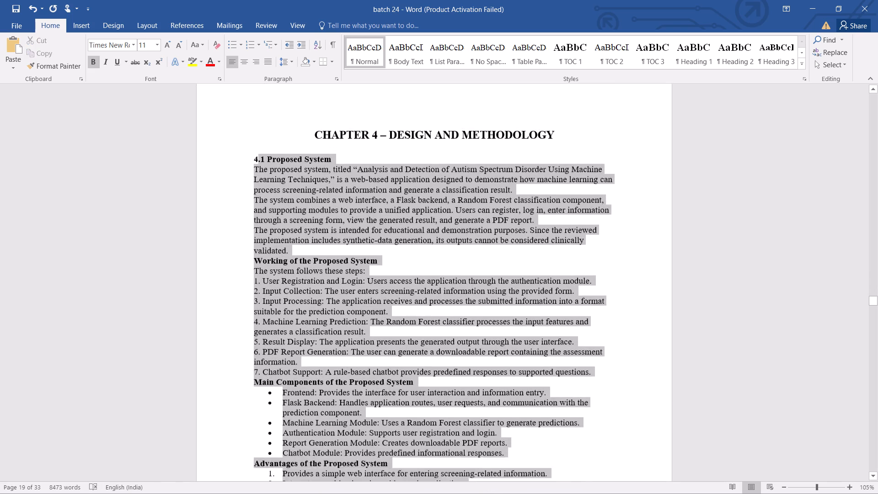
{"action": "left_click_drag", "start_coordinate": [444, 493], "coordinate": [338, 406]}
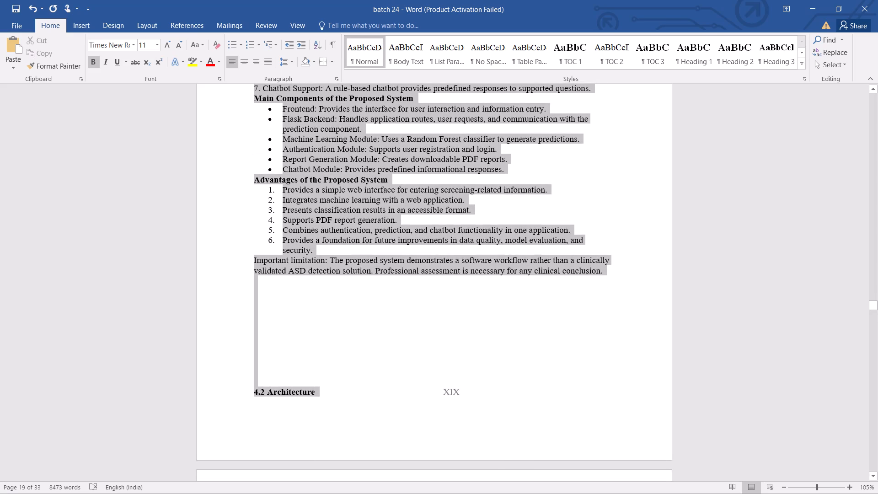
{"action": "left_click_drag", "start_coordinate": [338, 406], "coordinate": [332, 403]}
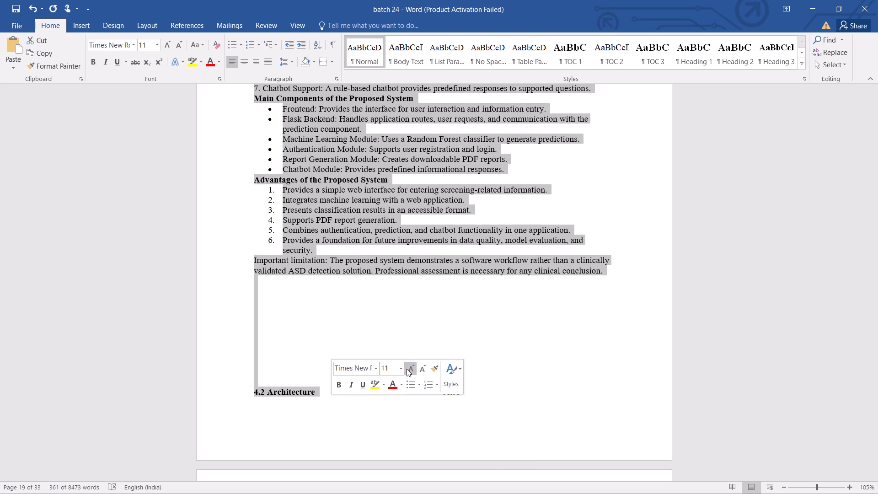
{"action": "left_click", "coordinate": [402, 369]}
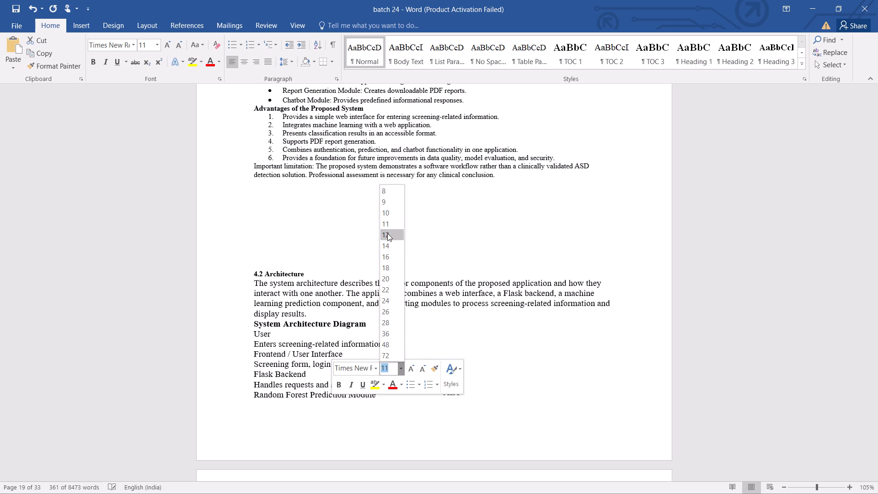
{"action": "left_click", "coordinate": [387, 233]}
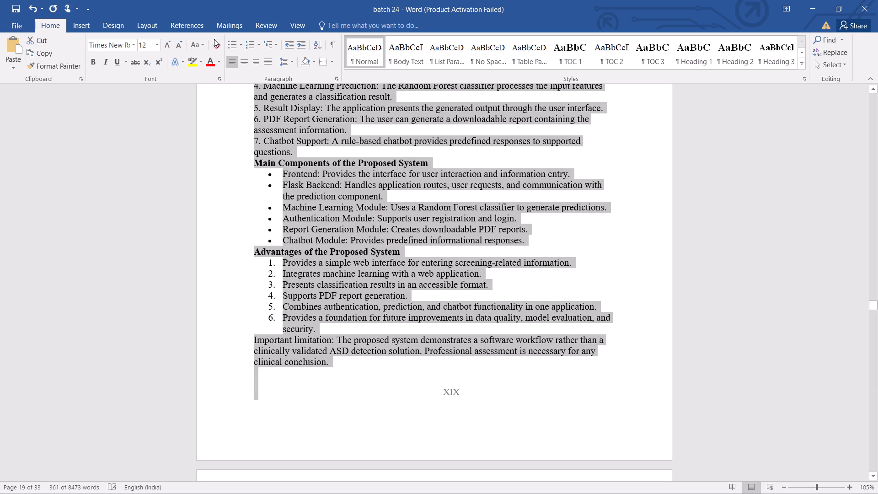
{"action": "left_click", "coordinate": [267, 66]}
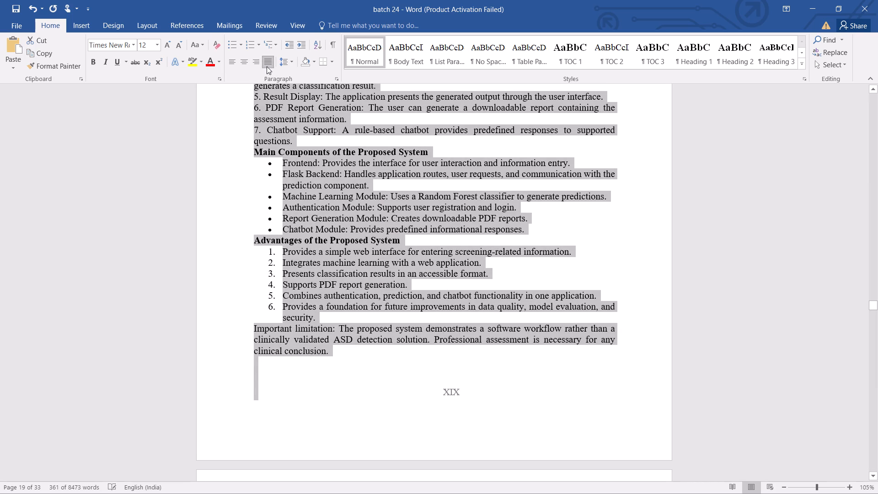
{"action": "left_click", "coordinate": [273, 65]}
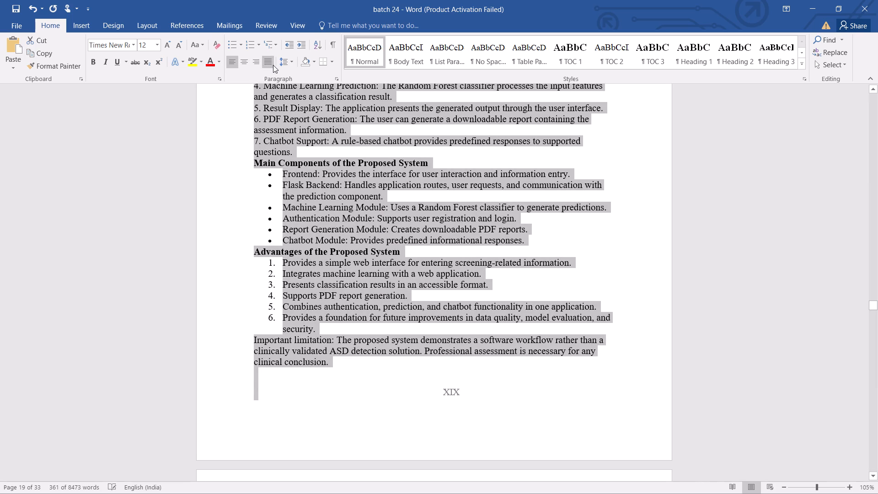
{"action": "left_click", "coordinate": [268, 61]}
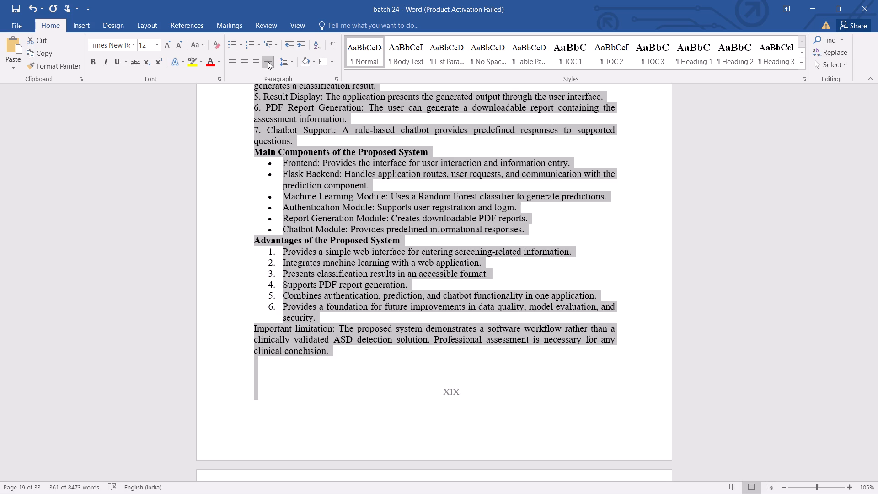
{"action": "left_click", "coordinate": [290, 62]}
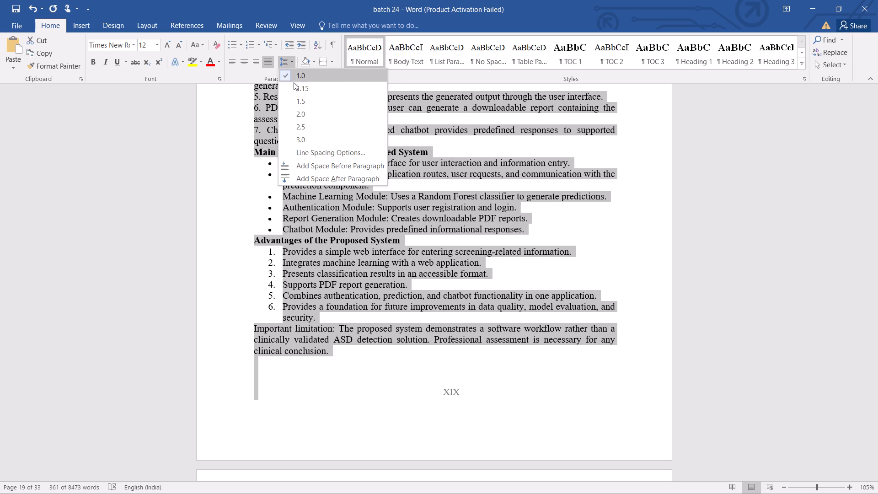
{"action": "left_click", "coordinate": [295, 100]}
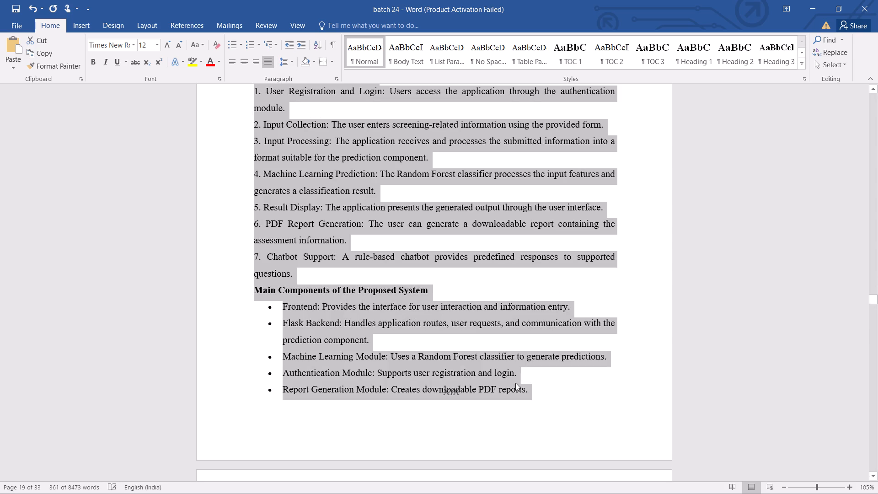
Insert an unbulleted blank paragraph after the "Authentication Module" bullet so the "Report Generation Module" bullet moves to the following page.
{"action": "left_click", "coordinate": [527, 375]}
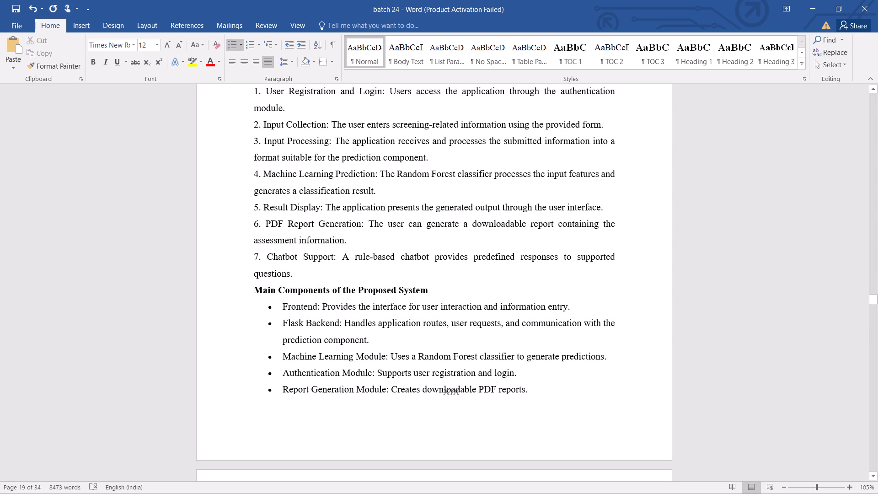
{"action": "key", "text": "Return"}
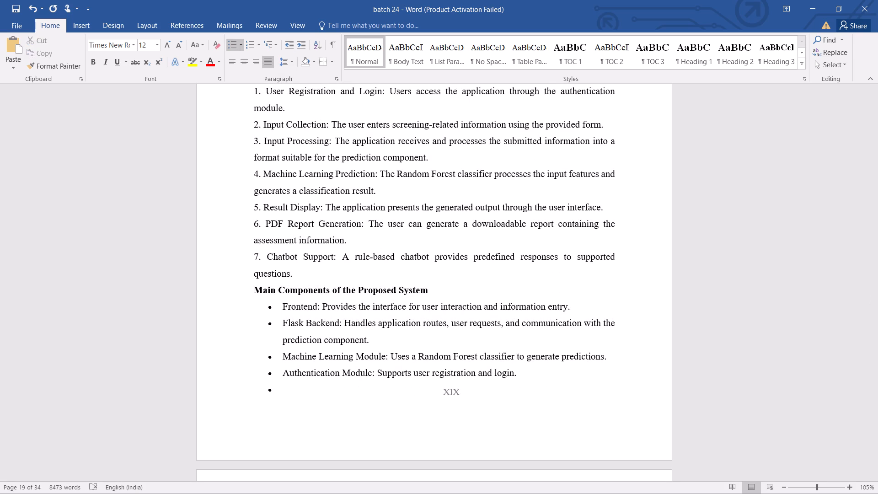
{"action": "key", "text": "BackSpace"}
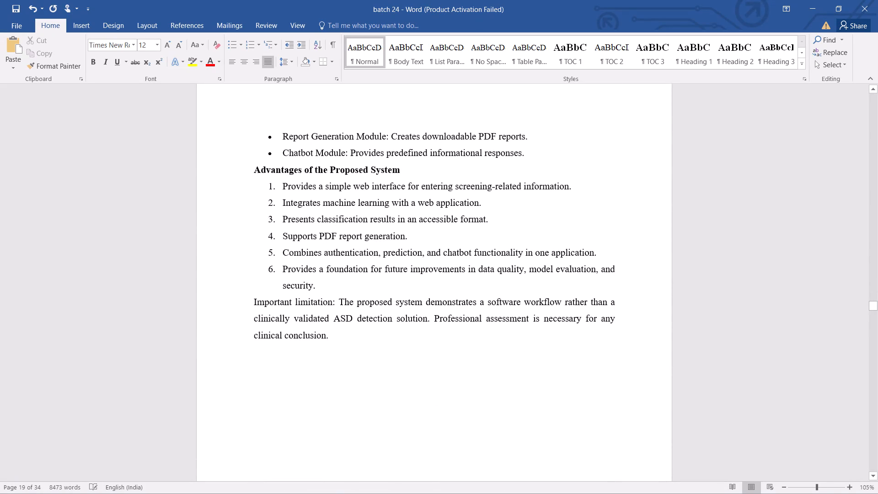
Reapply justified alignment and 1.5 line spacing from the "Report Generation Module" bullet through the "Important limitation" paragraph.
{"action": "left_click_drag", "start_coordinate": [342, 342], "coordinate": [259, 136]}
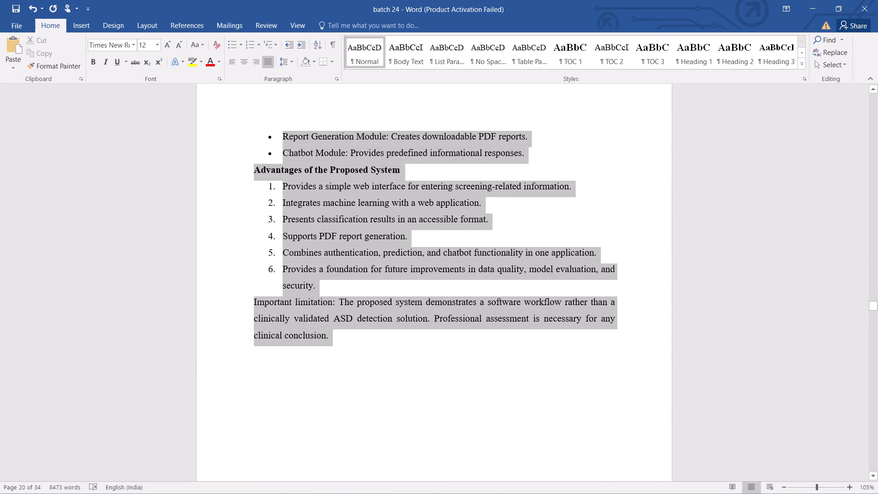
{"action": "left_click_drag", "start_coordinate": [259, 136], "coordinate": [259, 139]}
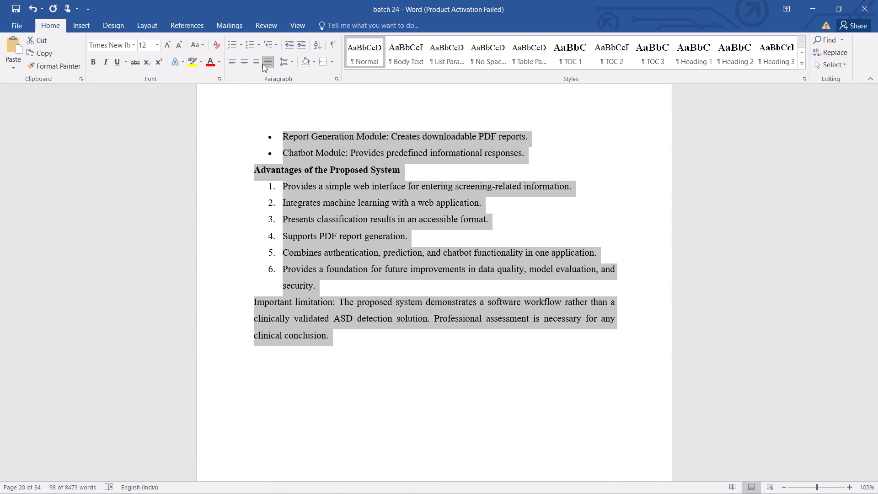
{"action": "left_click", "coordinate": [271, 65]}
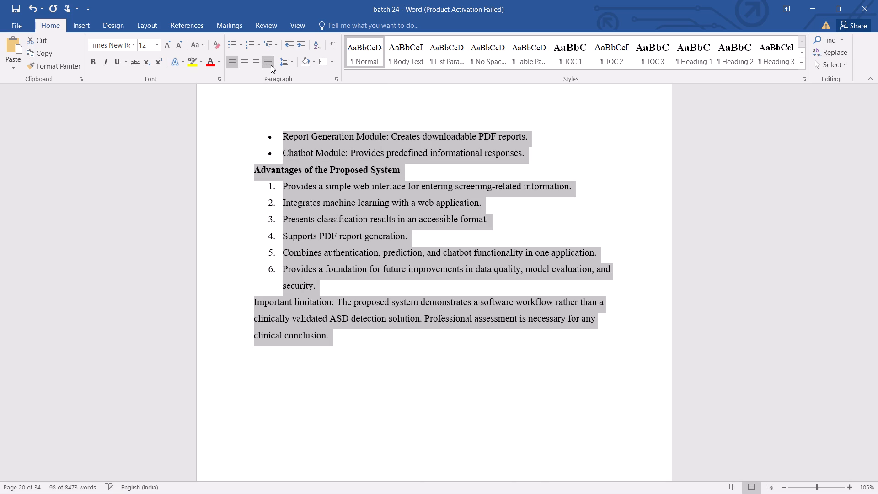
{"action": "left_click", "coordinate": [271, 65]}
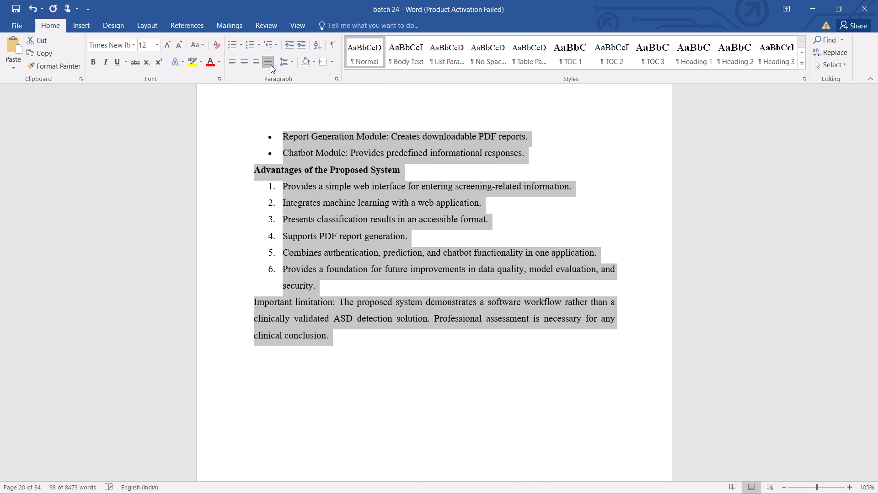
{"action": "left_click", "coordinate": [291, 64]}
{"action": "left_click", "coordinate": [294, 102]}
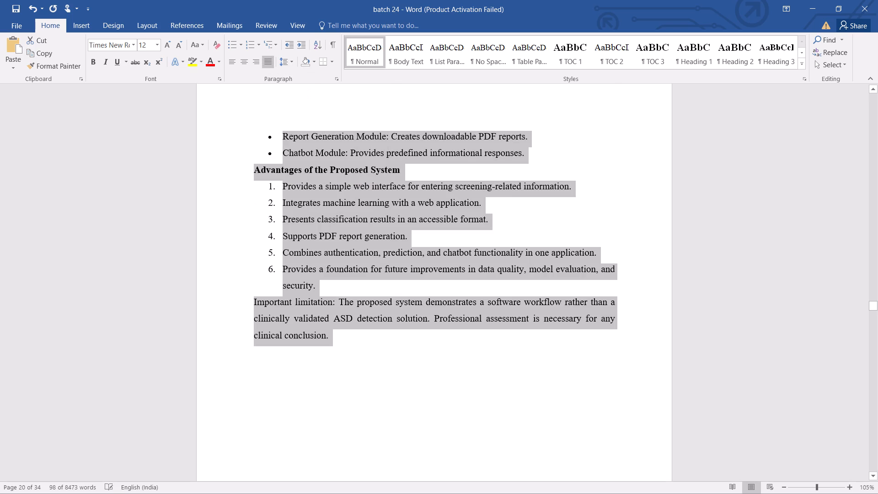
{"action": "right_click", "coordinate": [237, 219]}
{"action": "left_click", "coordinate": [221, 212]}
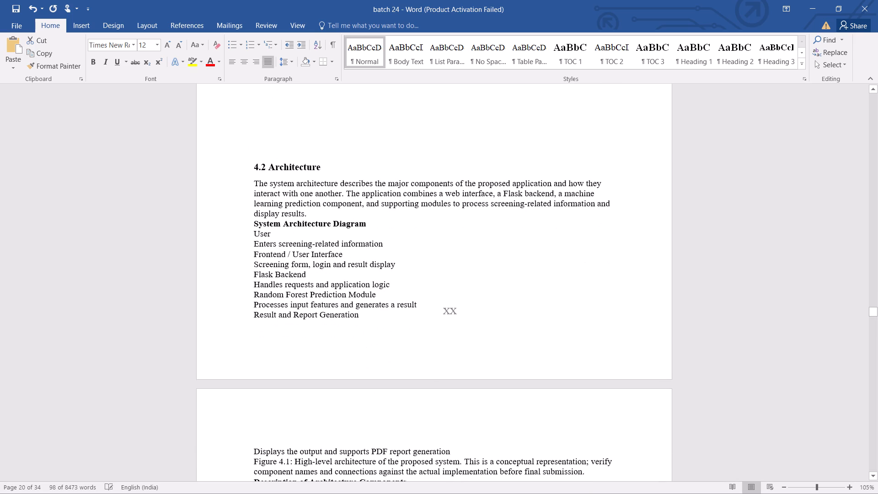
Delete the extra blank lines above the "4.2 Architecture" heading, leaving one blank line after the "Important limitation" paragraph.
{"action": "left_click", "coordinate": [250, 169]}
{"action": "key", "text": "BackSpace"}
{"action": "key", "text": "BackSpace"}
{"action": "key", "text": "BackSpace"}
{"action": "key", "text": "BackSpace"}
{"action": "key", "text": "BackSpace"}
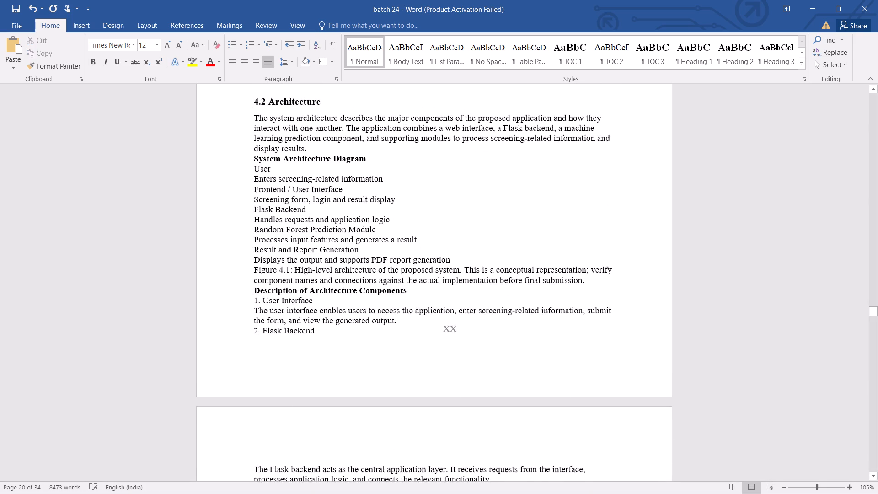
{"action": "key", "text": "BackSpace"}
{"action": "key", "text": "BackSpace"}
{"action": "key", "text": "BackSpace"}
{"action": "key", "text": "BackSpace"}
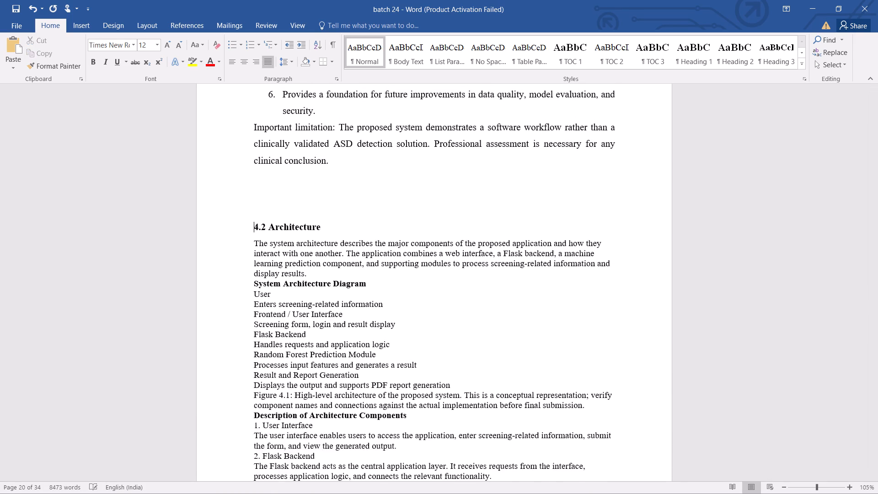
{"action": "key", "text": "BackSpace"}
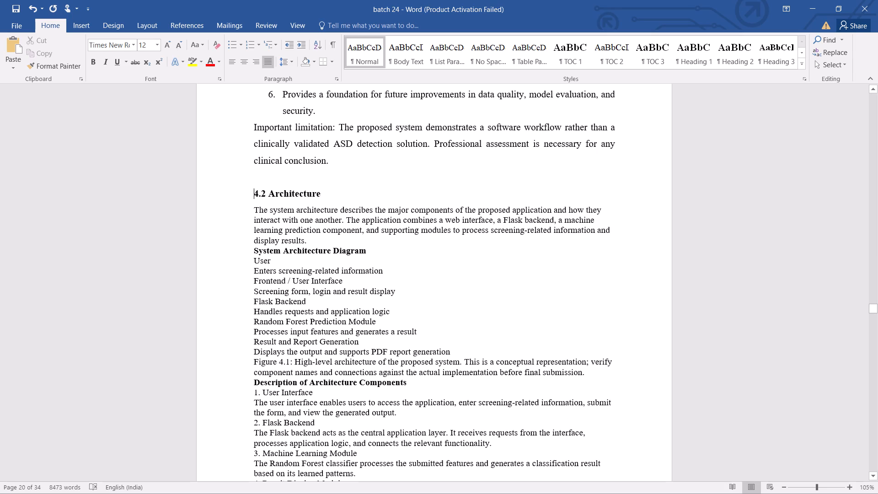
Format the text from the "4.2 Architecture" heading through "5. PDF Report Generation Module" as justified 12 pt text with 1.5 line spacing.
{"action": "left_click", "coordinate": [254, 194]}
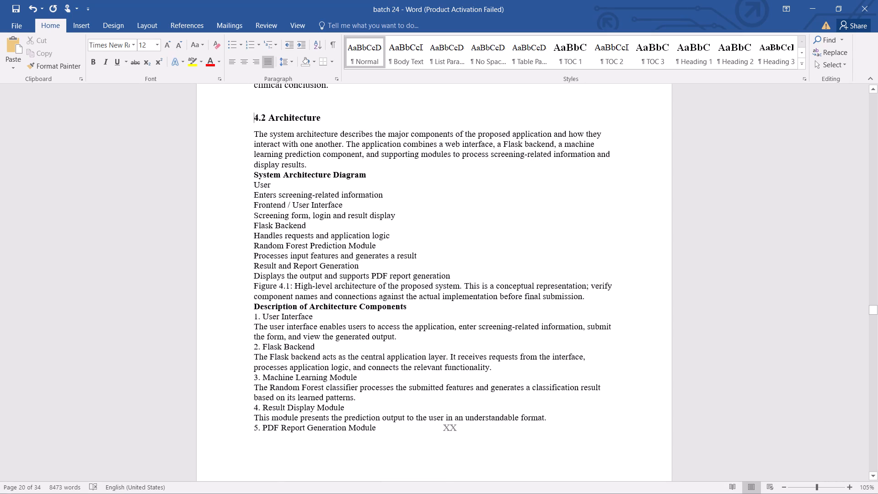
{"action": "left_click_drag", "start_coordinate": [252, 117], "coordinate": [379, 431]}
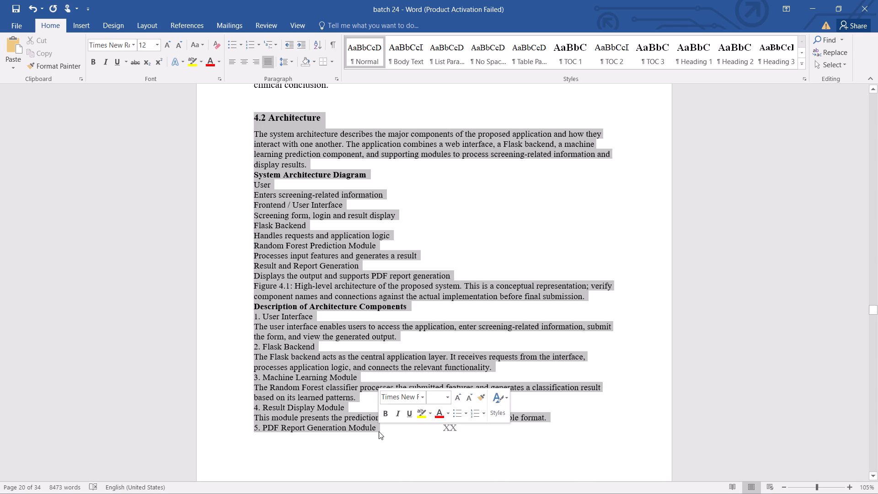
{"action": "left_click", "coordinate": [265, 56]}
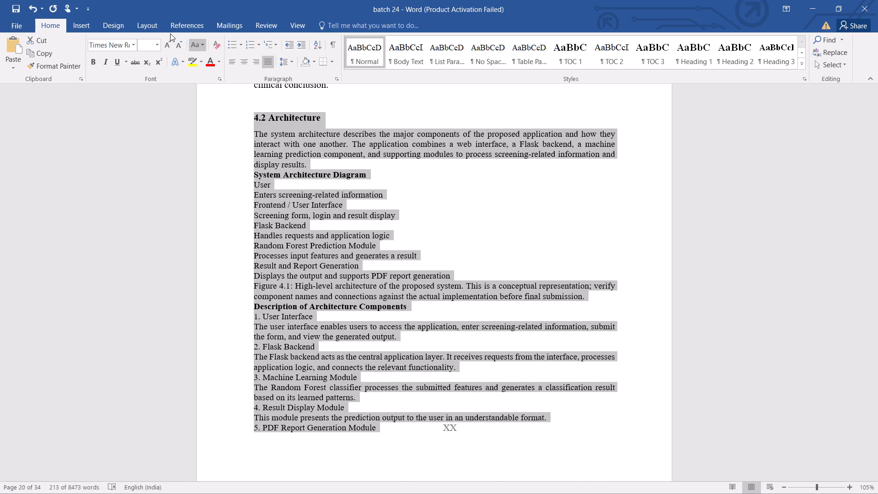
{"action": "left_click", "coordinate": [157, 42]}
{"action": "left_click", "coordinate": [144, 98]}
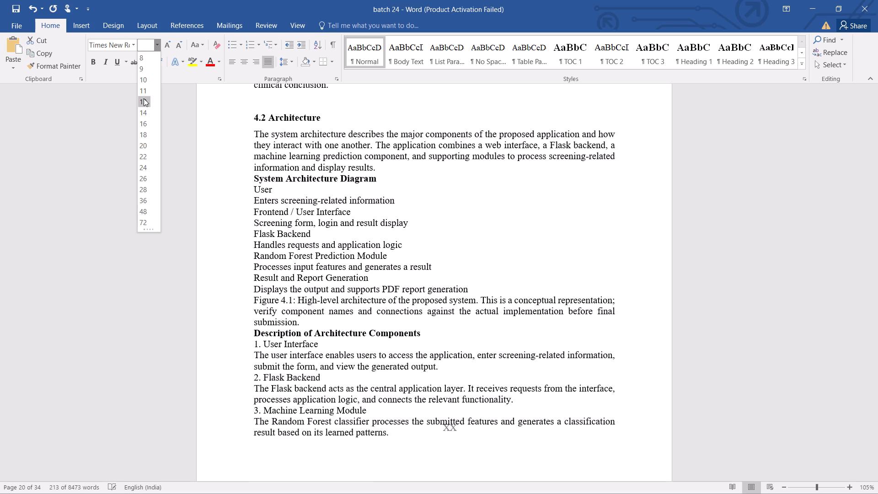
{"action": "left_click", "coordinate": [292, 63]}
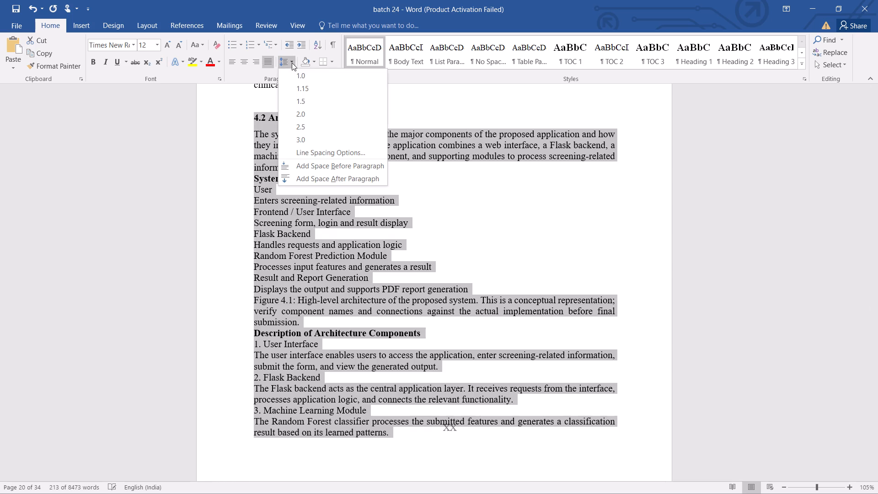
{"action": "left_click", "coordinate": [294, 98]}
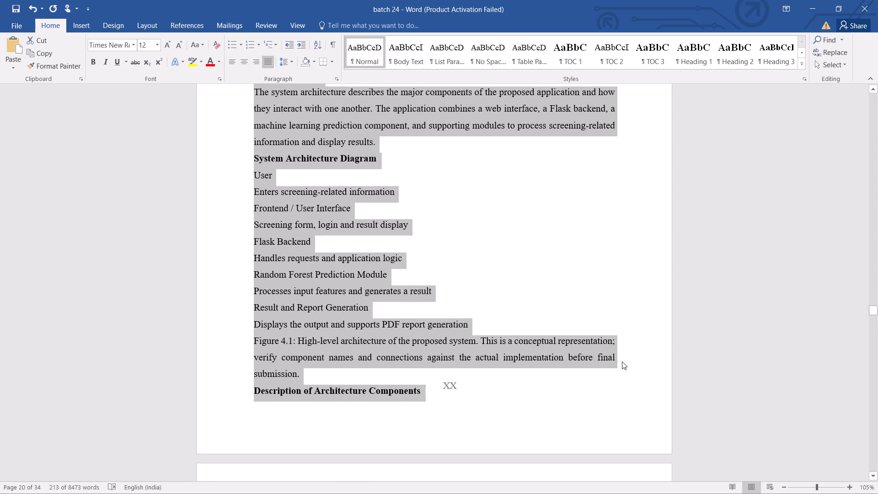
Insert three paragraph breaks before "submission." in the Figure 4.1 caption so that the word and the following text start on the following page.
{"action": "left_click", "coordinate": [622, 361]}
{"action": "key", "text": "Return"}
{"action": "key", "text": "Return"}
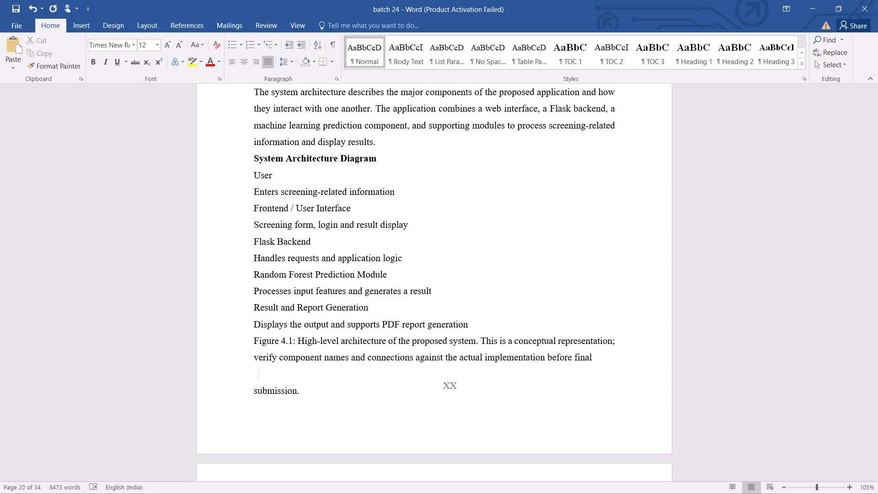
{"action": "left_click", "coordinate": [622, 361]}
{"action": "key", "text": "Return"}
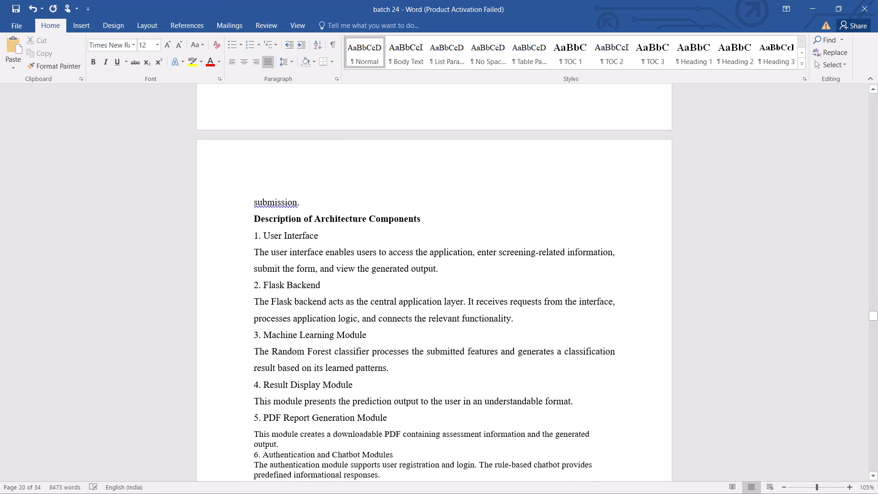
Format the text from "submission." through the "1. User Registration and Login Module" heading as justified 12 pt text with 1.5 line spacing.
{"action": "left_click_drag", "start_coordinate": [253, 203], "coordinate": [406, 465]}
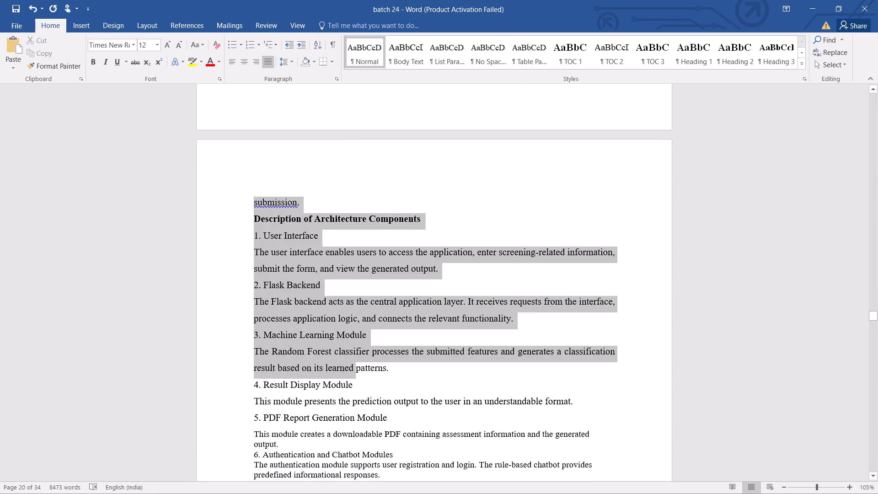
{"action": "left_click_drag", "start_coordinate": [406, 465], "coordinate": [433, 463]}
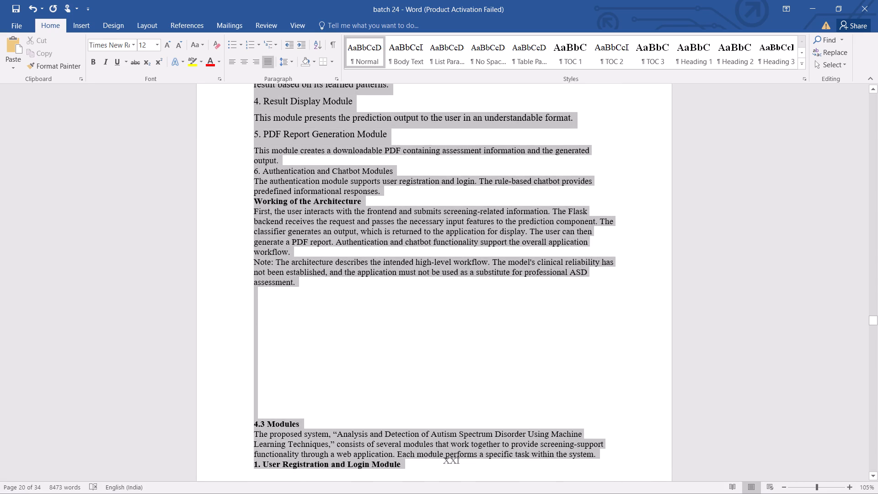
{"action": "left_click_drag", "start_coordinate": [433, 463], "coordinate": [433, 462]}
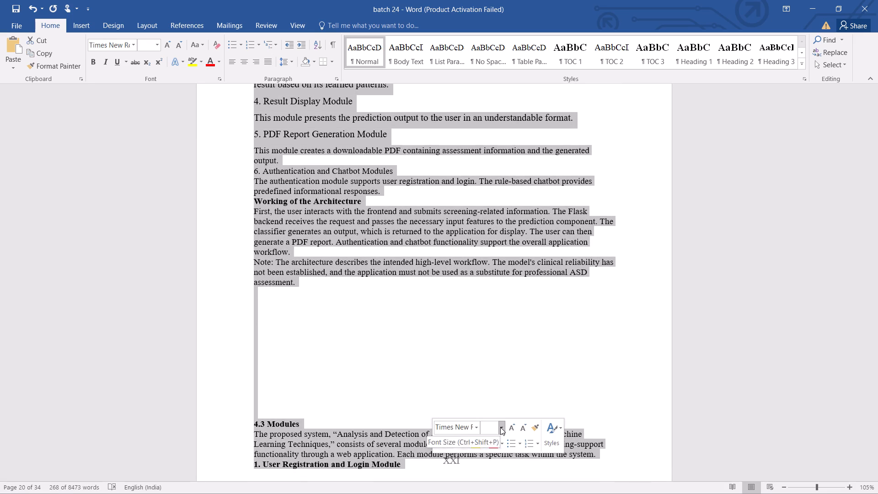
{"action": "left_click", "coordinate": [500, 427]}
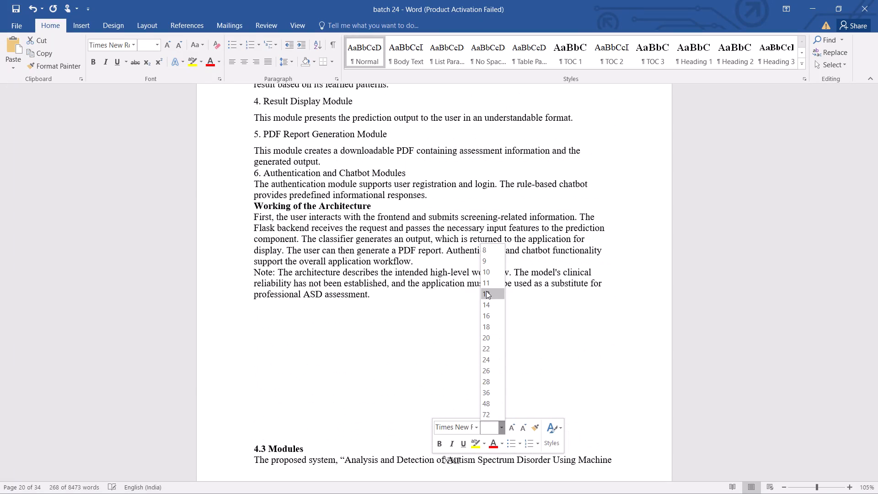
{"action": "left_click", "coordinate": [486, 291]}
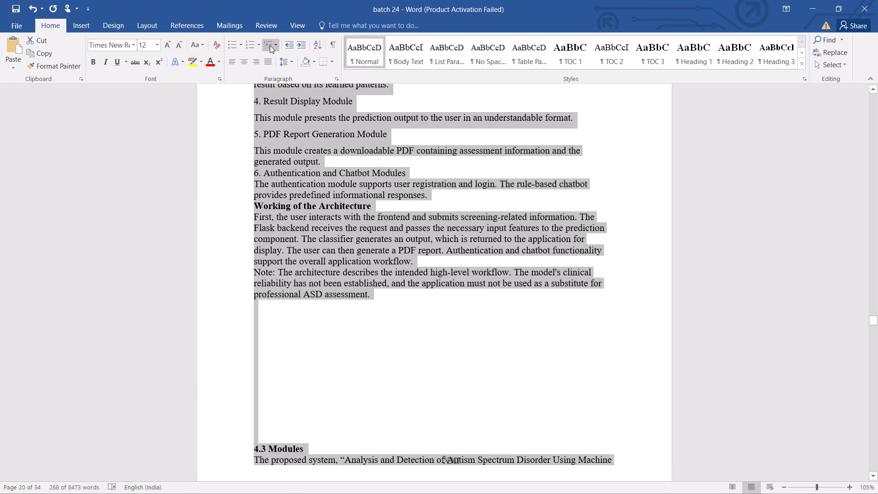
{"action": "left_click", "coordinate": [267, 64]}
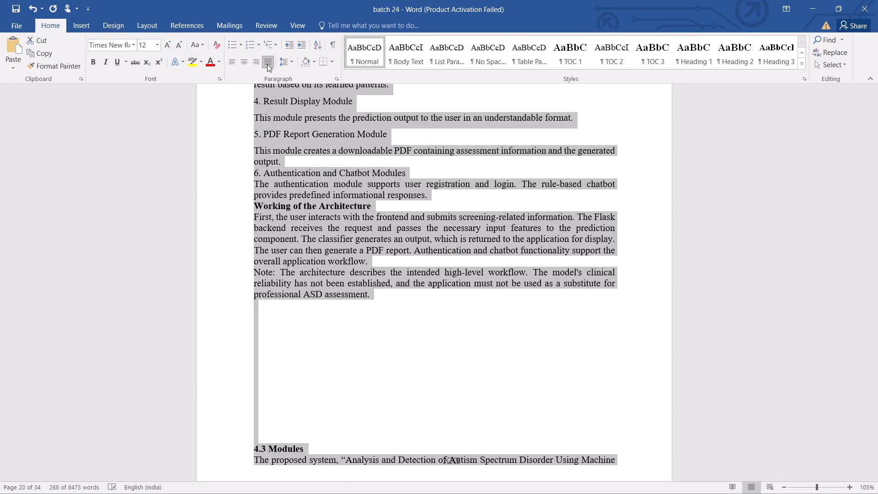
{"action": "left_click", "coordinate": [294, 62]}
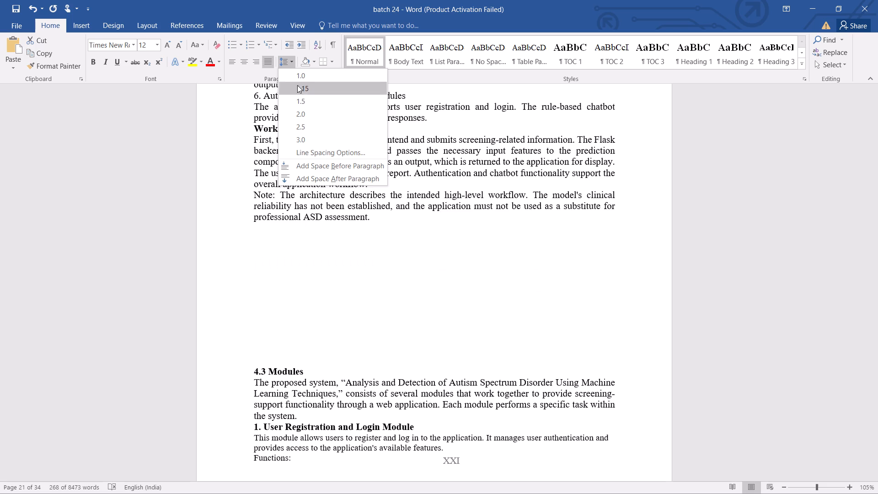
{"action": "left_click", "coordinate": [300, 96]}
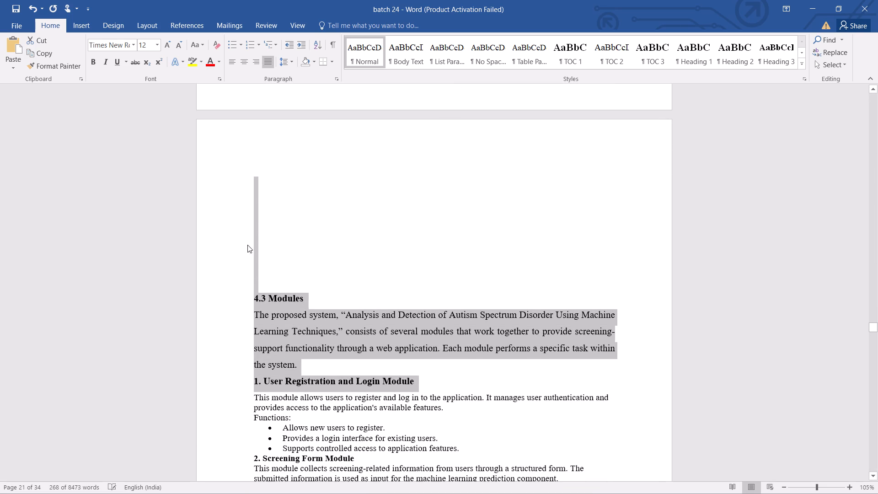
Delete the extra blank lines above the "4.3 Modules" heading, leaving one blank line after the architecture note.
{"action": "left_click", "coordinate": [253, 300]}
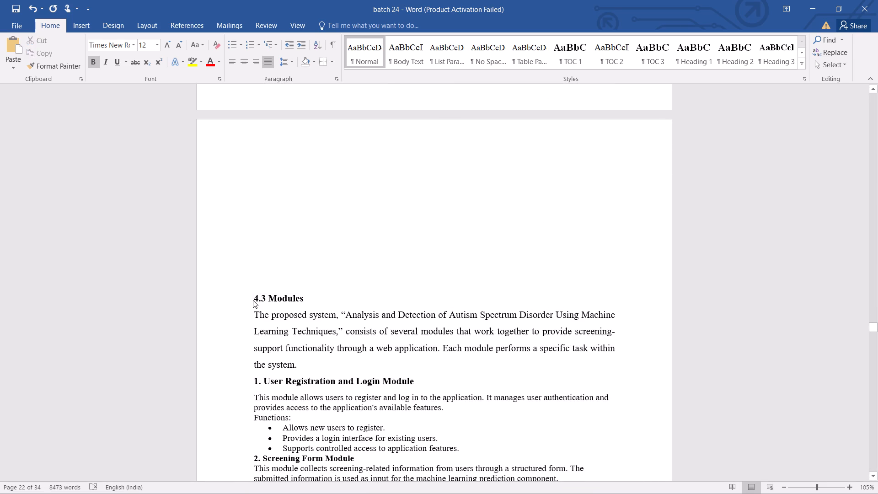
{"action": "key", "text": "BackSpace"}
{"action": "key", "text": "BackSpace"}
{"action": "key", "text": "BackSpace"}
{"action": "key", "text": "BackSpace"}
{"action": "key", "text": "BackSpace"}
{"action": "key", "text": "BackSpace"}
{"action": "key", "text": "BackSpace"}
{"action": "key", "text": "BackSpace"}
{"action": "key", "text": "BackSpace"}
{"action": "key", "text": "BackSpace"}
{"action": "key", "text": "BackSpace"}
{"action": "key", "text": "BackSpace"}
{"action": "key", "text": "BackSpace"}
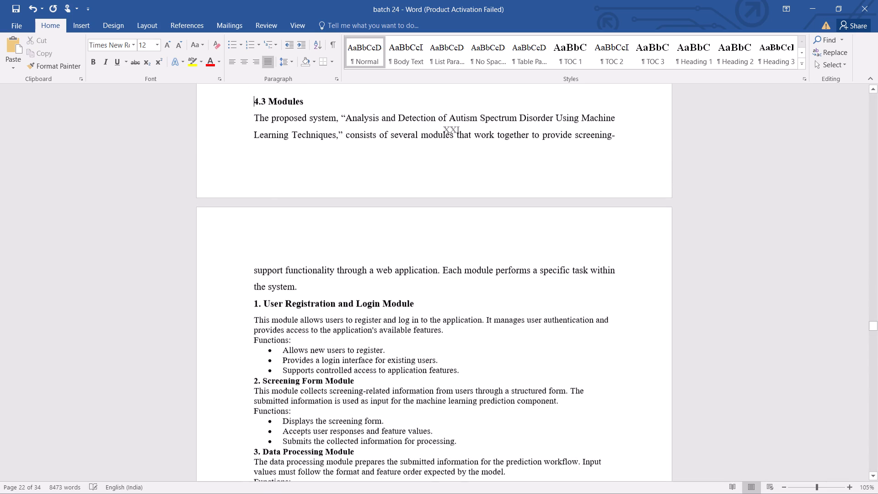
{"action": "key", "text": "BackSpace"}
{"action": "key", "text": "BackSpace"}
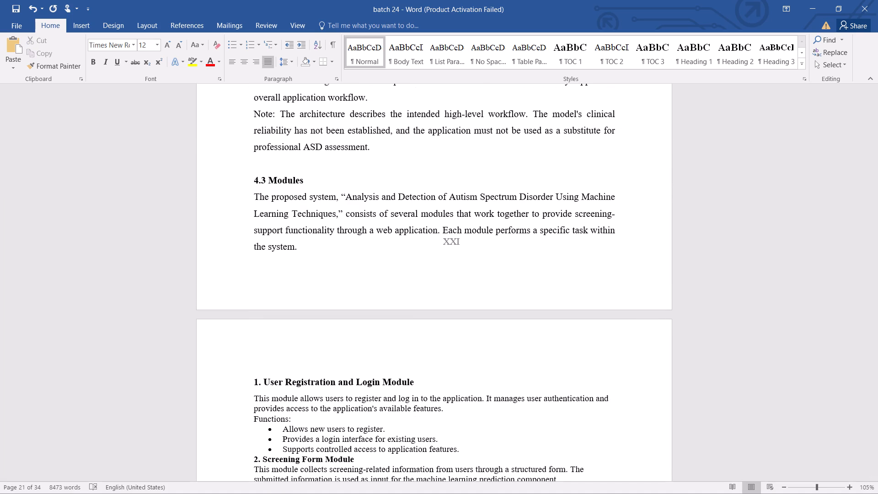
{"action": "key", "text": "BackSpace"}
{"action": "key", "text": "Return"}
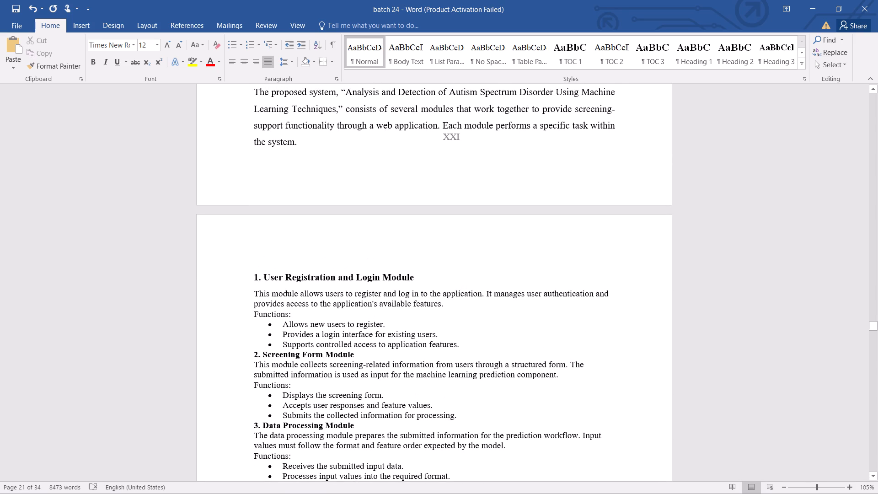
Insert two paragraph breaks before "the system." in the 4.3 Modules introduction to move those words to the following page.
{"action": "left_click", "coordinate": [617, 124]}
{"action": "key", "text": "Return"}
{"action": "key", "text": "Return"}
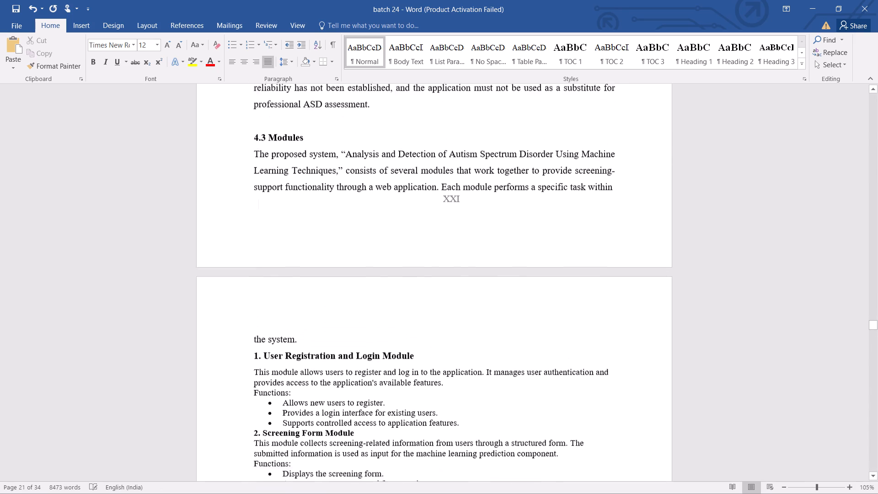
{"action": "left_click_drag", "start_coordinate": [618, 127], "coordinate": [618, 189]}
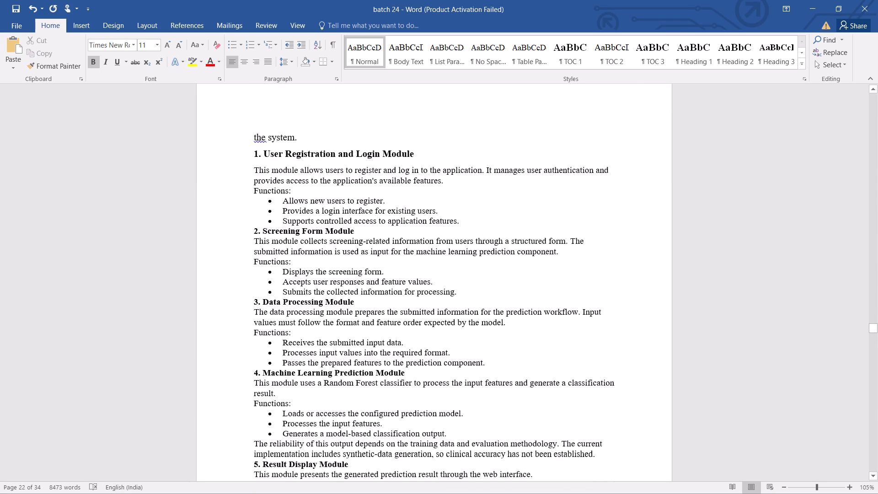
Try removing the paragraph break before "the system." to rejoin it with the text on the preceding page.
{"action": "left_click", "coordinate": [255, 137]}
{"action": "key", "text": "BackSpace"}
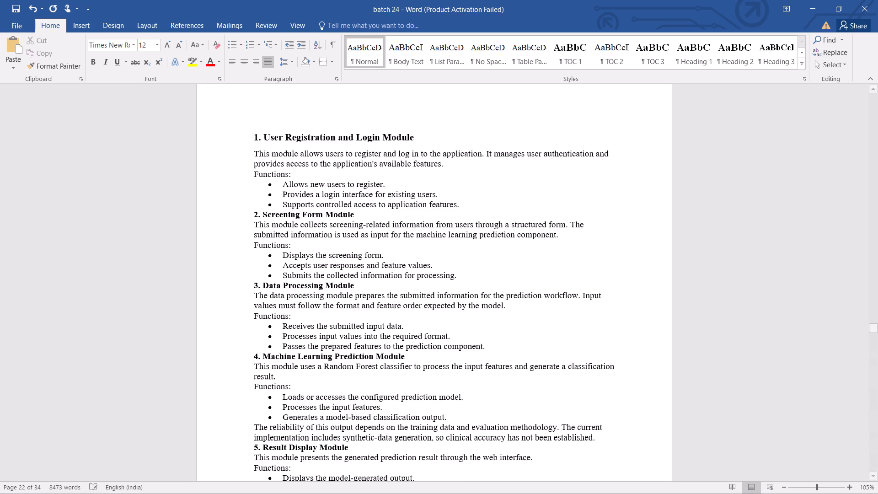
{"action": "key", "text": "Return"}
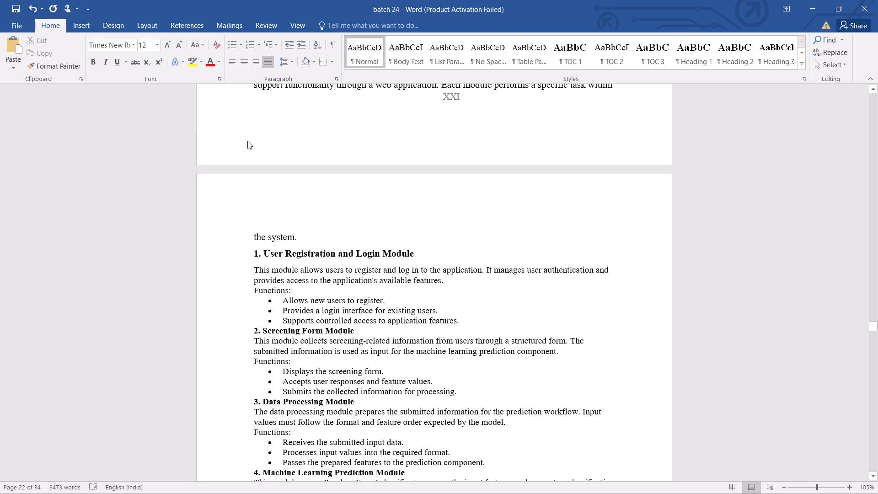
Format the text from "the system." through the "Summary" heading after the Rule-Based Chatbot Module as justified 12 pt text with 1.5 line spacing.
{"action": "left_click_drag", "start_coordinate": [254, 236], "coordinate": [461, 493]}
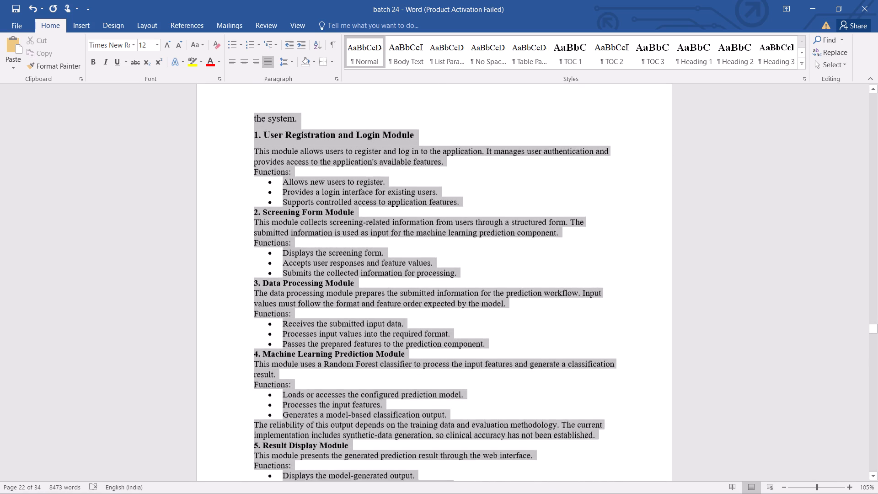
{"action": "left_click_drag", "start_coordinate": [461, 493], "coordinate": [450, 483]}
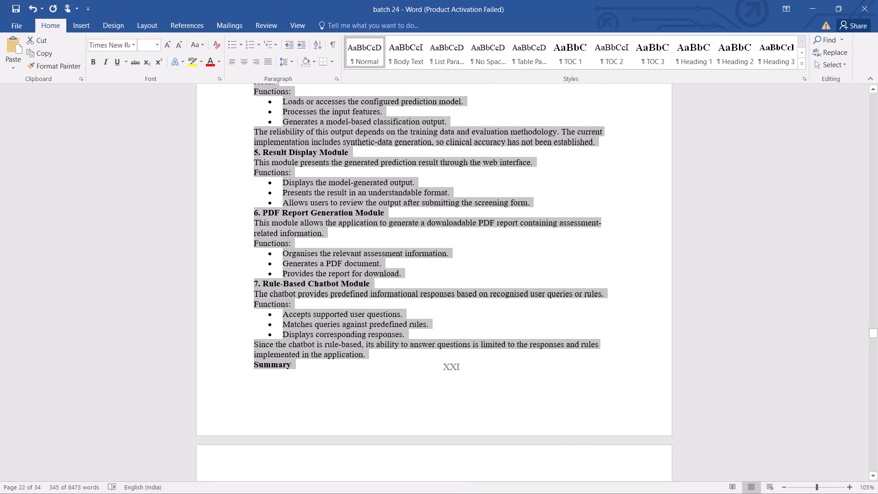
{"action": "left_click", "coordinate": [160, 48]}
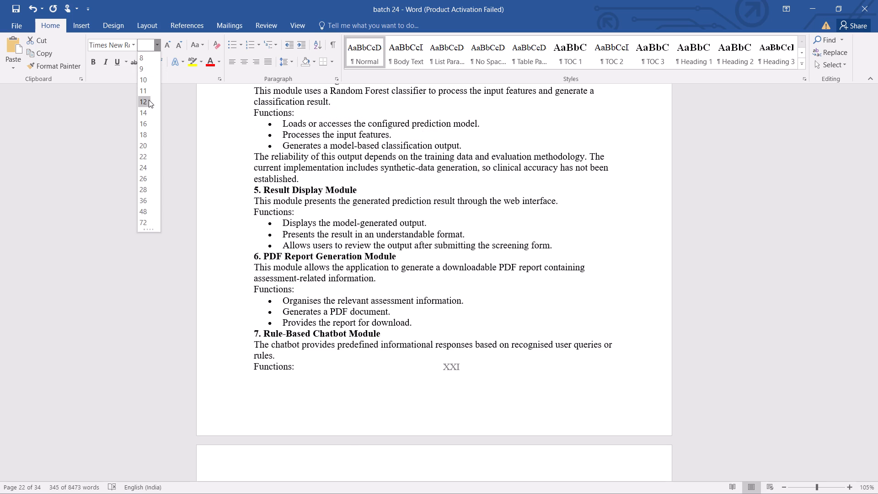
{"action": "left_click", "coordinate": [148, 100]}
{"action": "left_click", "coordinate": [268, 63]}
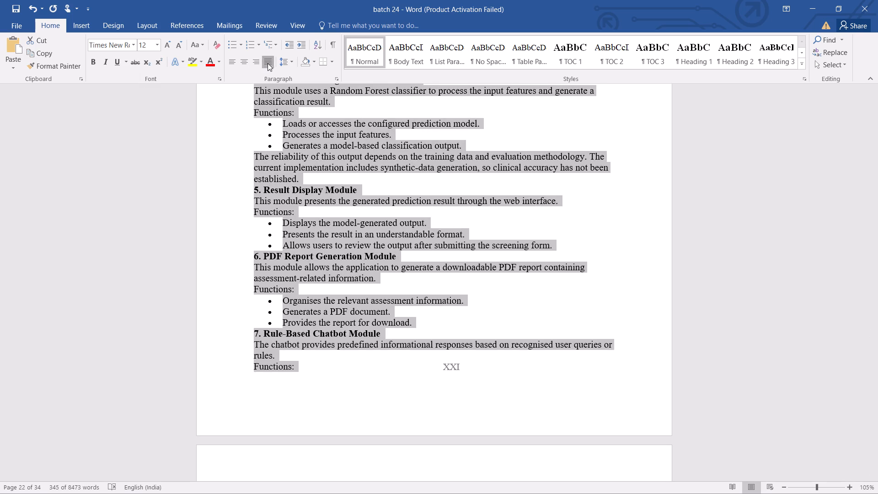
{"action": "left_click", "coordinate": [291, 63]}
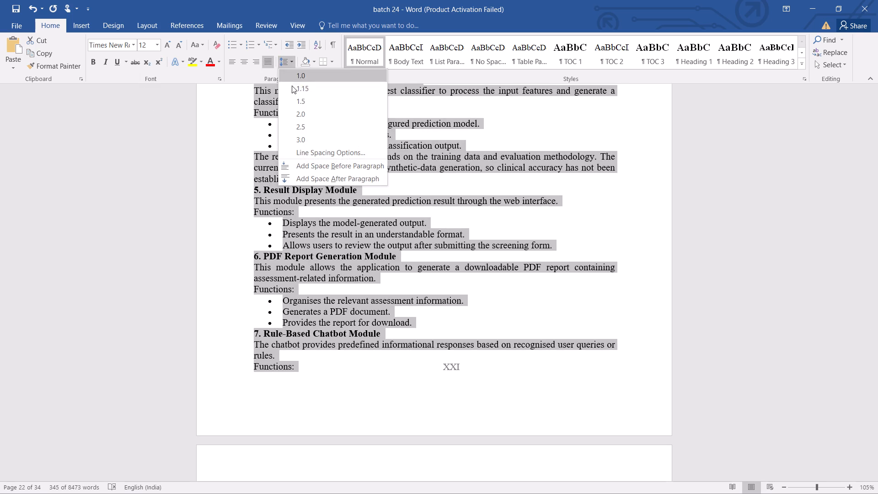
{"action": "left_click", "coordinate": [294, 101]}
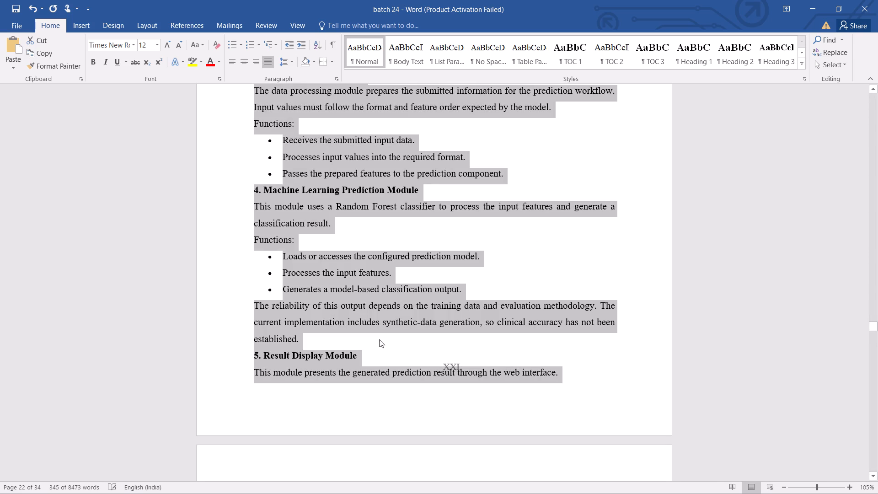
Insert two blank paragraphs after the Machine Learning Prediction Module text so the "5. Result Display Module" heading starts on the following page.
{"action": "left_click", "coordinate": [307, 340]}
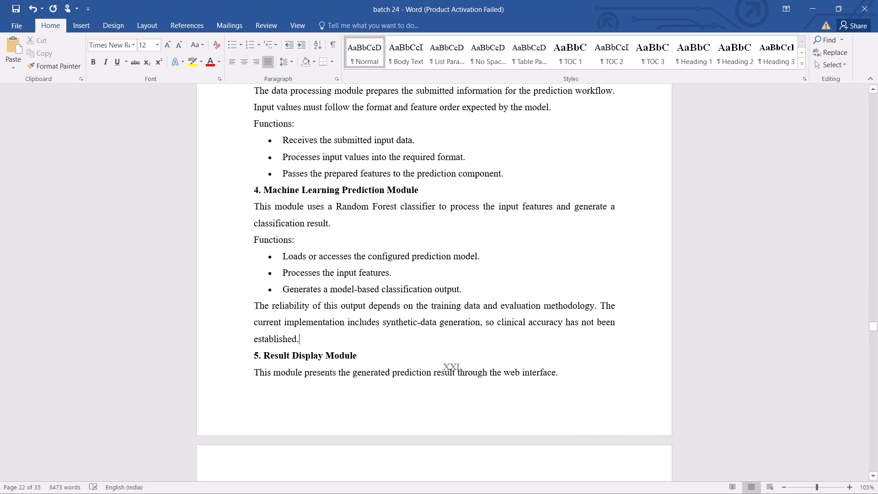
{"action": "key", "text": "Return"}
{"action": "key", "text": "Return"}
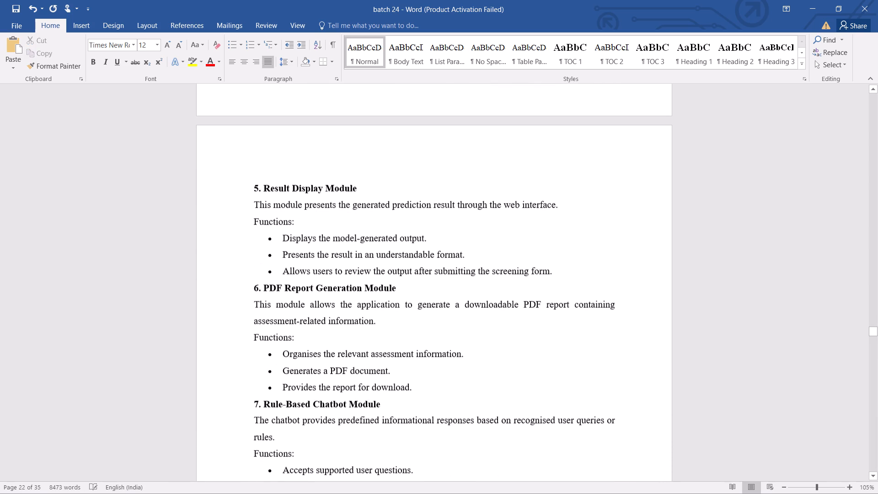
Format the text from "5. Result Display Module" through the first "1. Data Collection" paragraph as justified 12 pt with 1.5 line spacing.
{"action": "left_click_drag", "start_coordinate": [251, 113], "coordinate": [441, 493]}
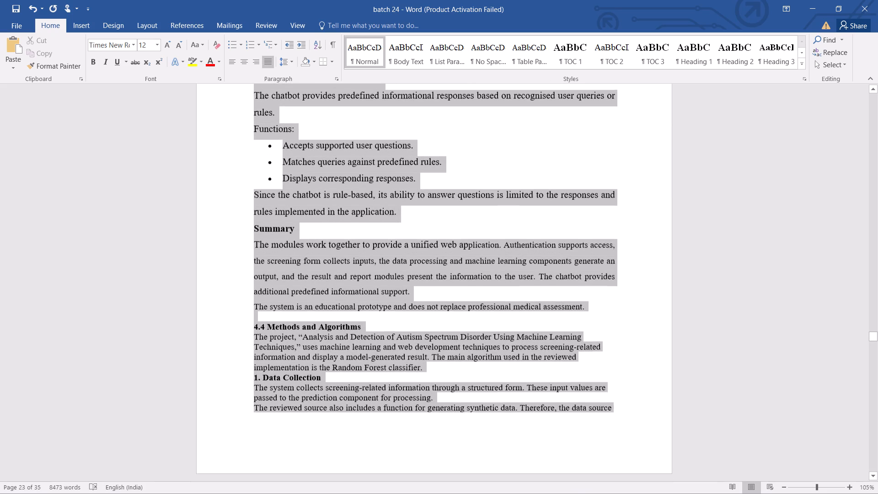
{"action": "left_click_drag", "start_coordinate": [441, 493], "coordinate": [608, 341]}
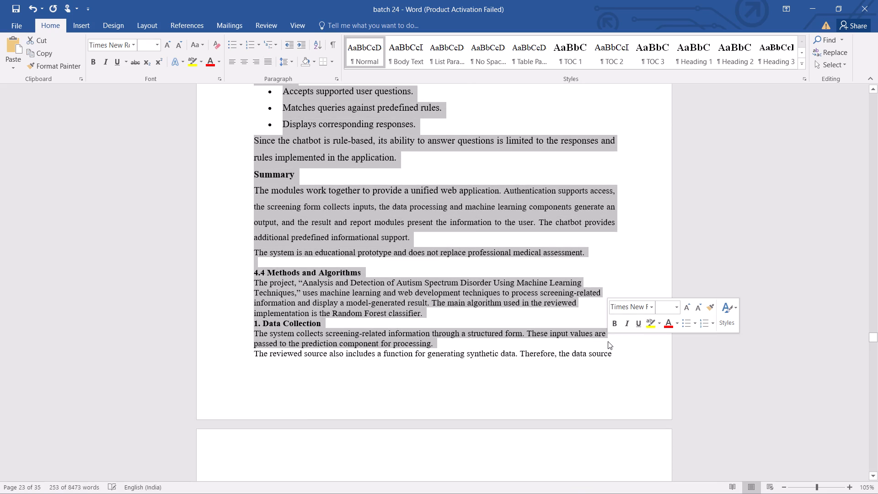
{"action": "left_click", "coordinate": [676, 307]}
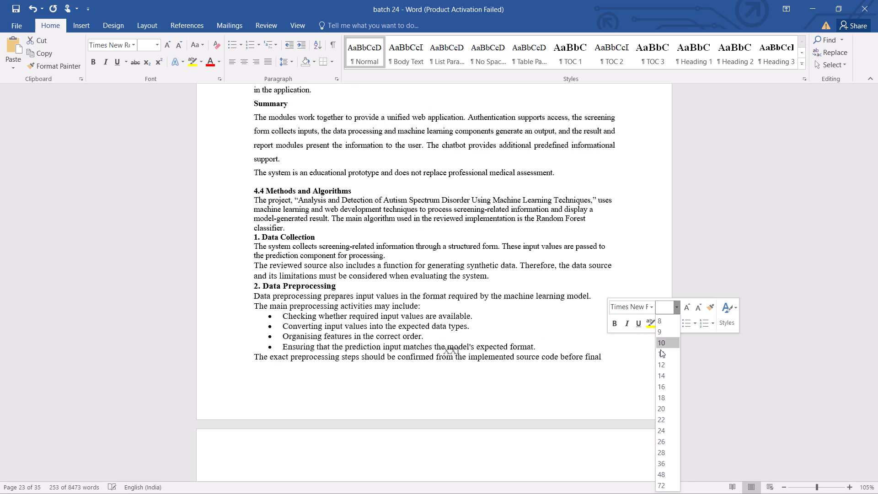
{"action": "left_click", "coordinate": [661, 361]}
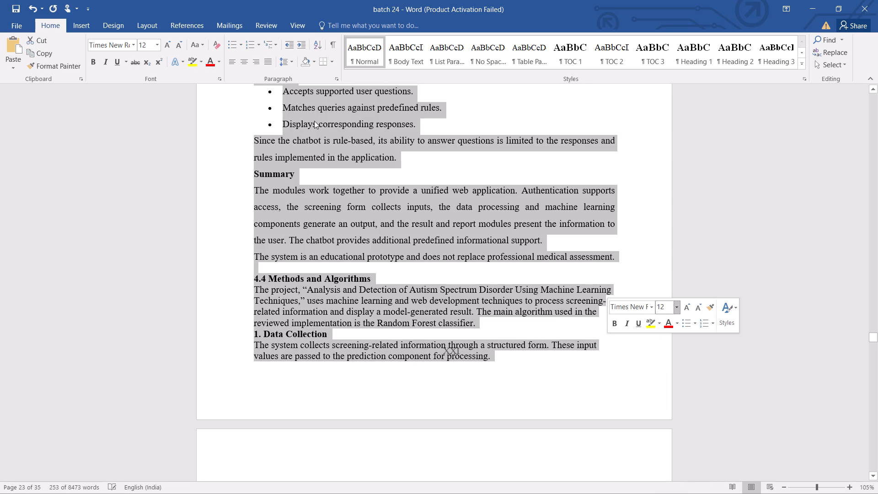
{"action": "left_click", "coordinate": [266, 61]}
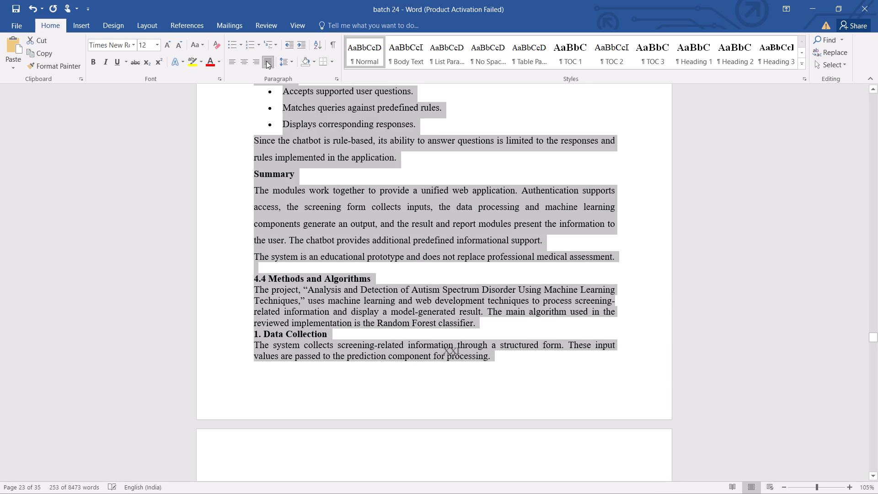
{"action": "left_click", "coordinate": [291, 61]}
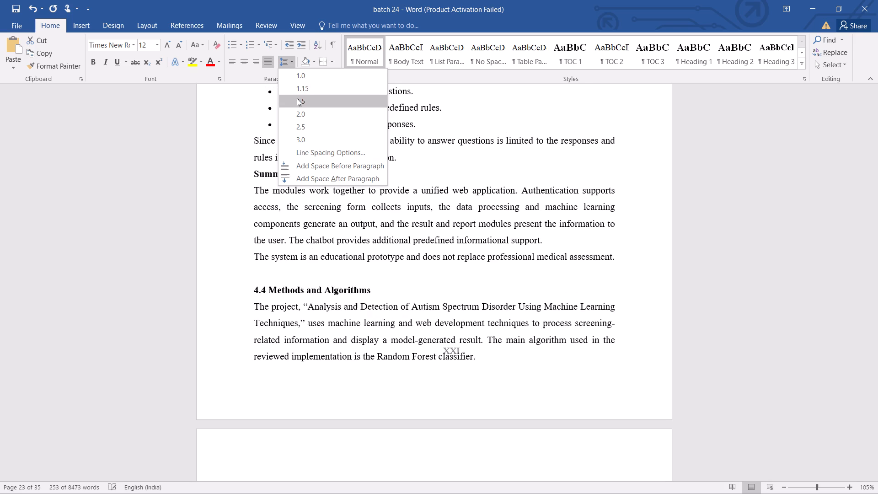
{"action": "left_click", "coordinate": [297, 98]}
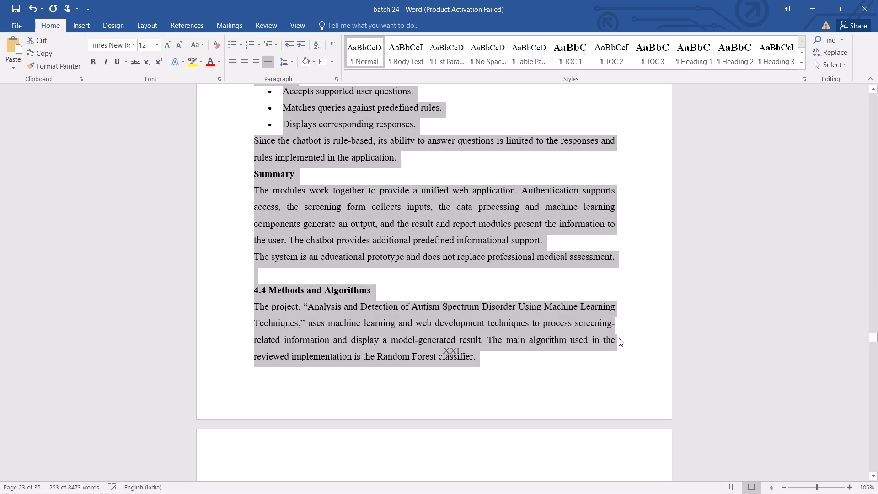
Insert two paragraph breaks after "The main algorithm used in the" in section 4.4 so the rest of the sentence starts on the following page.
{"action": "left_click", "coordinate": [619, 338]}
{"action": "key", "text": "Return"}
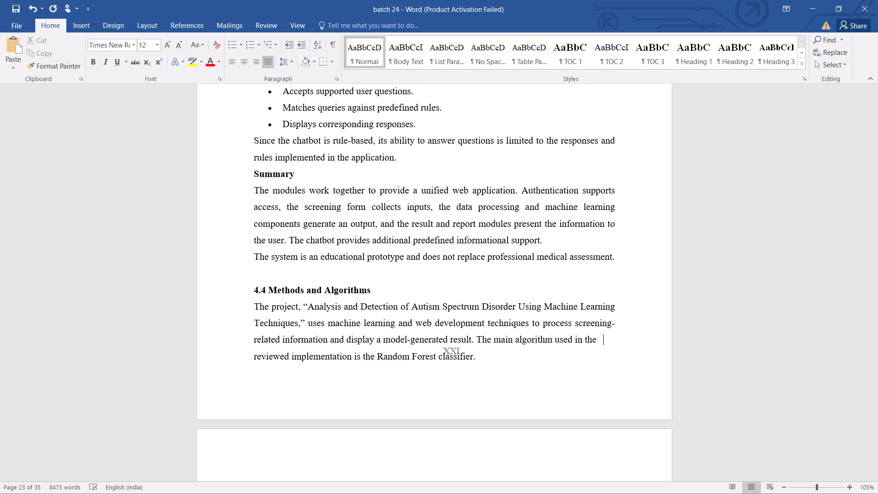
{"action": "key", "text": "Return"}
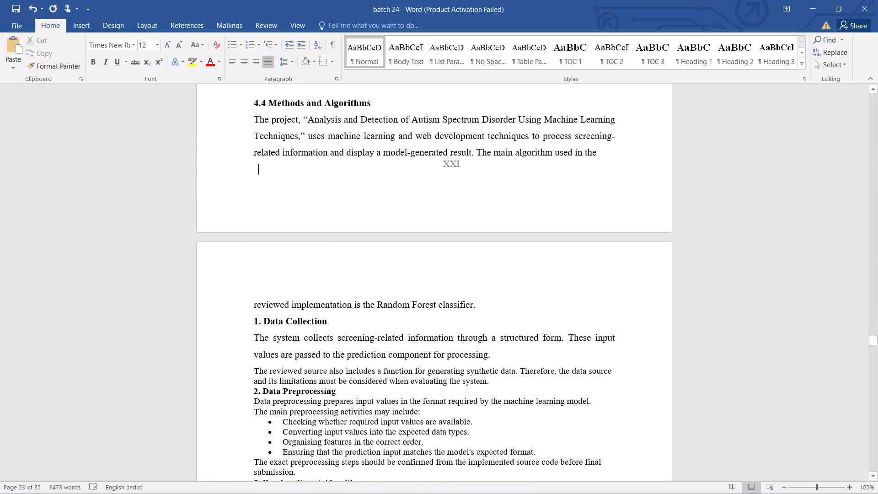
Format the text from "reviewed implementation is the Random Forest classifier." through the end of the Algorithm Summary as justified 12 pt with 1.5 line spacing.
{"action": "left_click", "coordinate": [619, 338]}
{"action": "left_click_drag", "start_coordinate": [255, 242], "coordinate": [447, 485]}
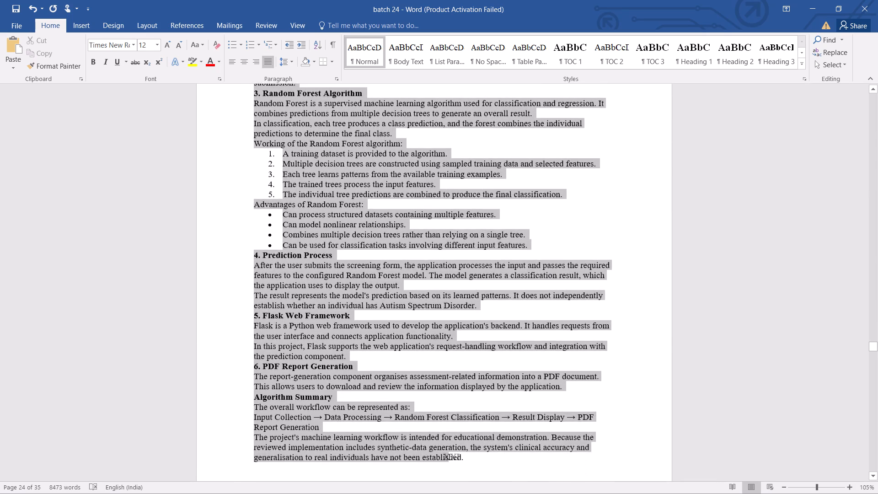
{"action": "left_click_drag", "start_coordinate": [447, 485], "coordinate": [487, 383]}
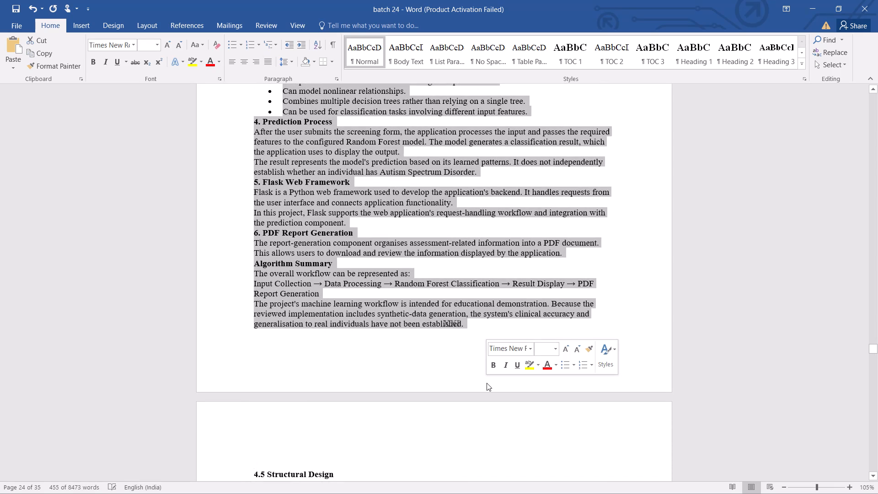
{"action": "left_click", "coordinate": [557, 344]}
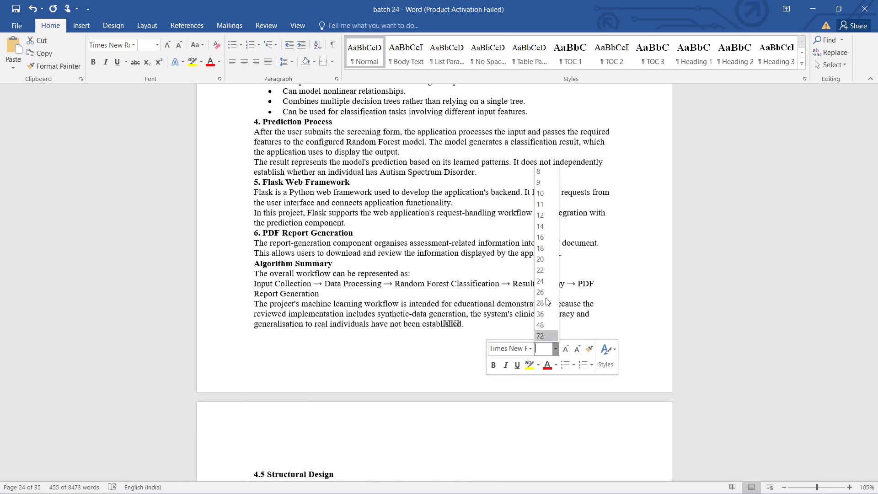
{"action": "left_click", "coordinate": [542, 215]}
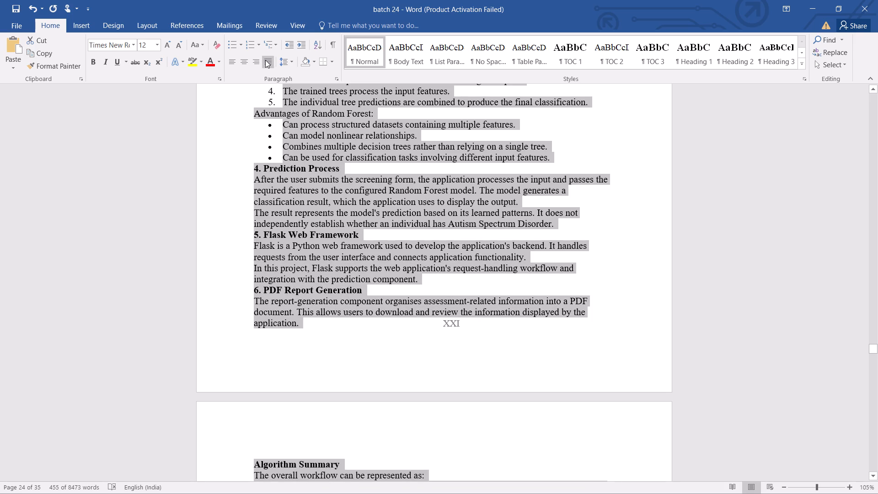
{"action": "left_click", "coordinate": [265, 60]}
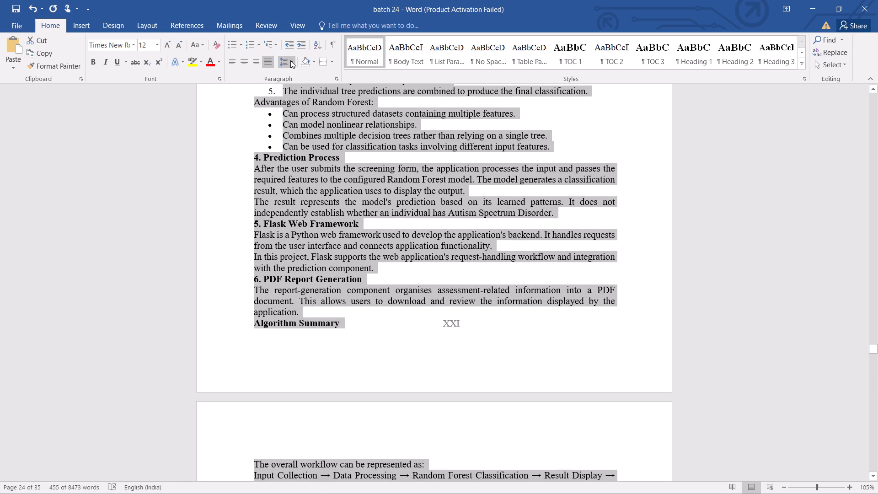
{"action": "left_click", "coordinate": [293, 61]}
{"action": "left_click", "coordinate": [298, 99]}
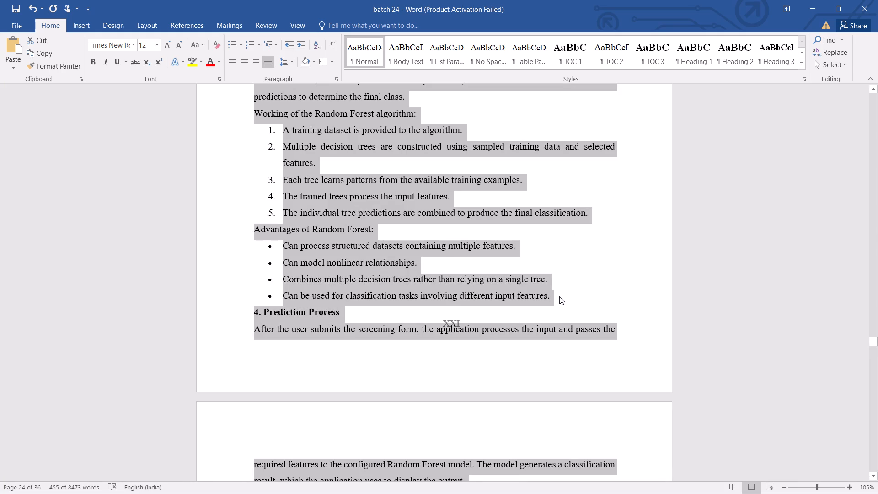
Insert blank paragraphs after the Advantages of Random Forest bullets so the "4. Prediction Process" heading starts on the following page.
{"action": "left_click", "coordinate": [559, 296]}
{"action": "key", "text": "Return"}
{"action": "key", "text": "Return"}
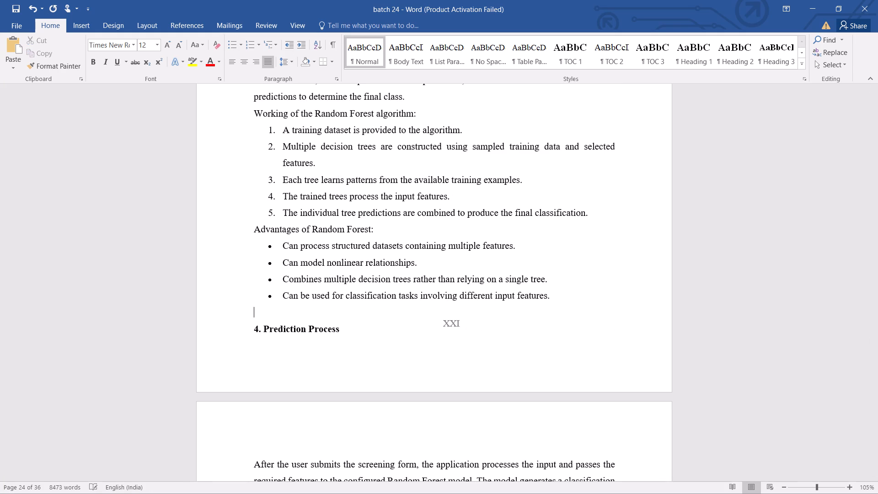
{"action": "key", "text": "Return"}
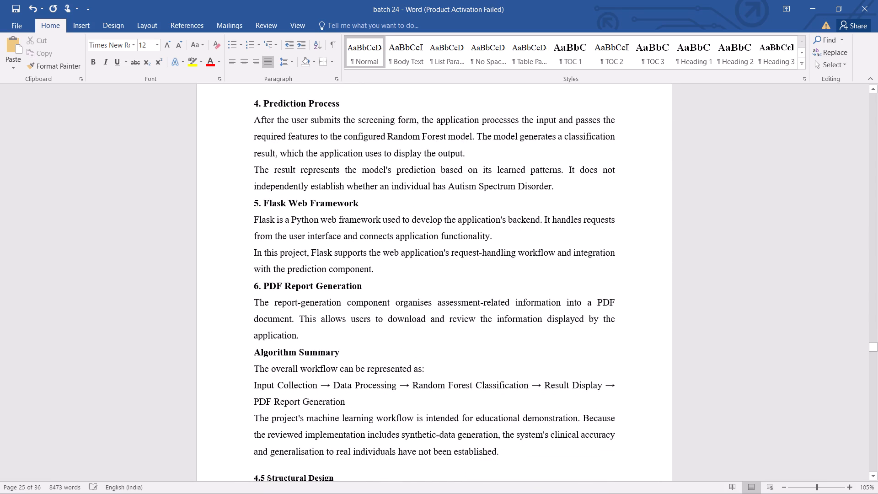
Switch to the ContentFlow_AI_Major_Project_Phase1_Thesis document to examine its page and chapter layout, and return to the batch 24 report.
{"action": "key", "text": "alt+Tab"}
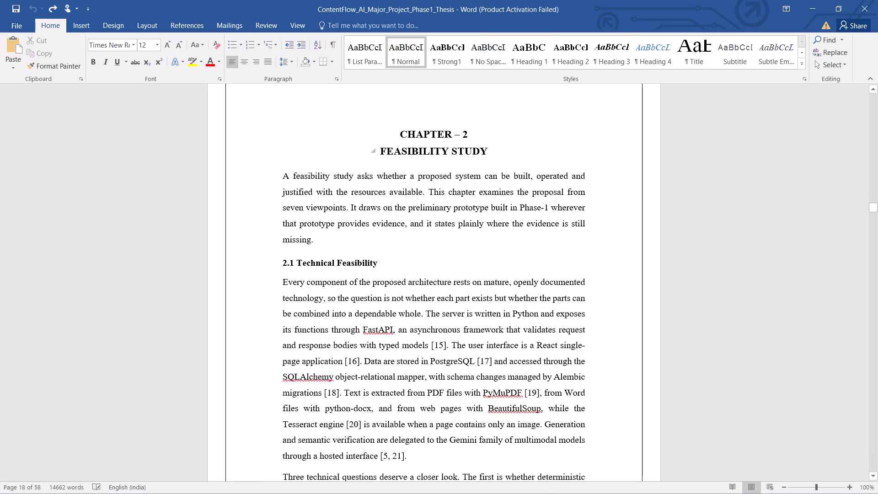
{"action": "left_click", "coordinate": [383, 0]}
{"action": "left_click", "coordinate": [383, 0]}
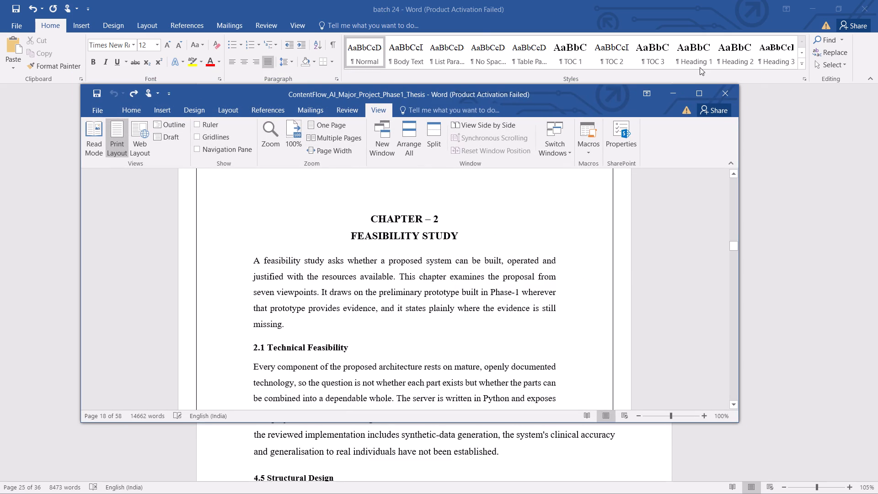
{"action": "left_click", "coordinate": [705, 90]}
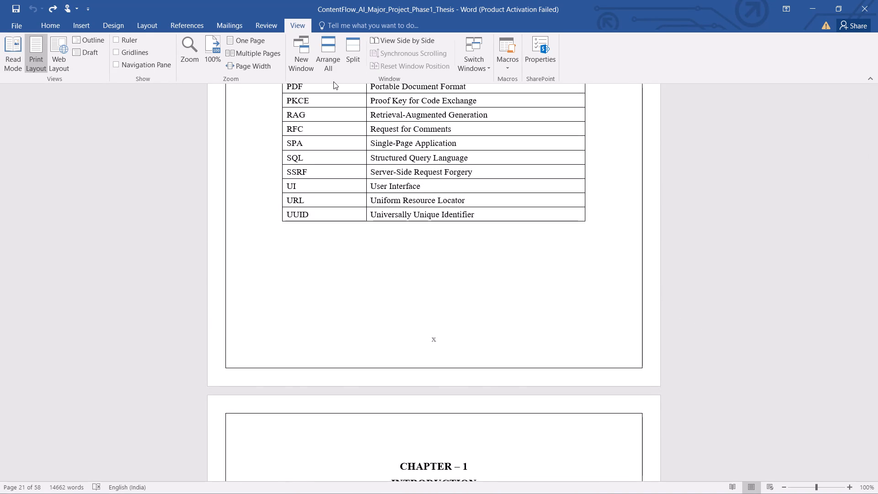
{"action": "key", "text": "alt+Tab"}
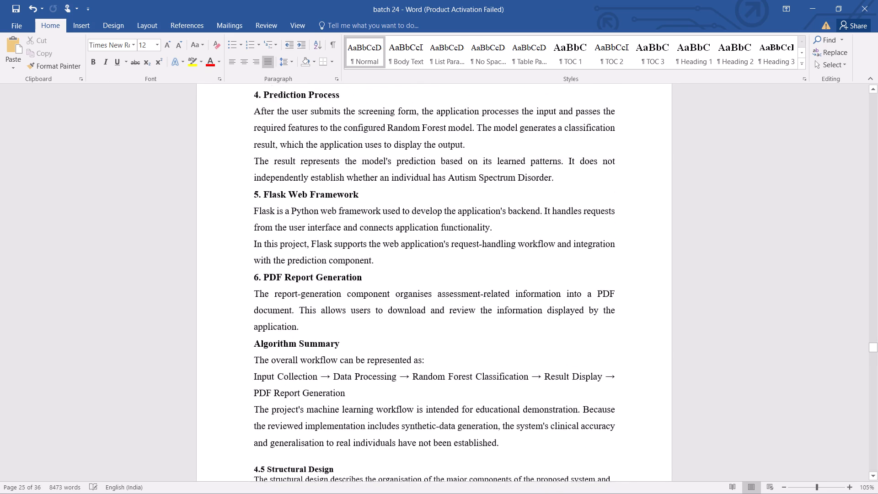
Format the text from "4. Prediction Process" through "4. Report Generation Layer" in section 4.5 as justified 12 pt with 1.5 line spacing.
{"action": "left_click_drag", "start_coordinate": [254, 167], "coordinate": [416, 392]}
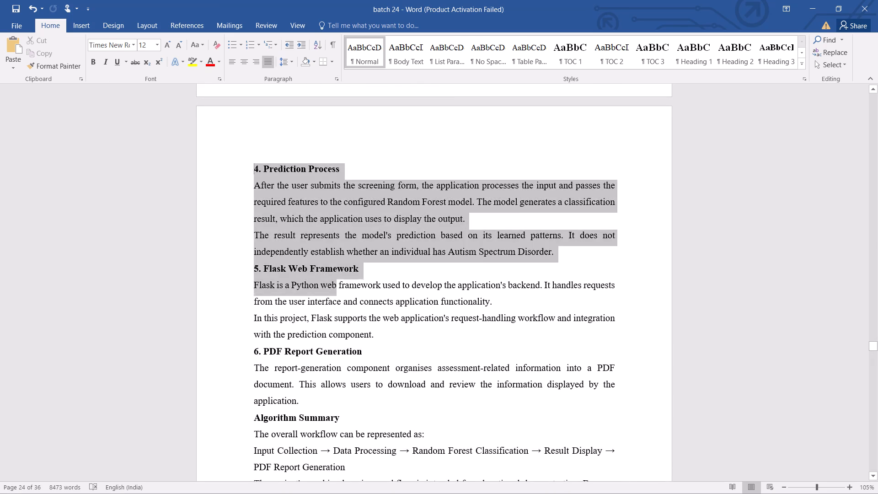
{"action": "left_click_drag", "start_coordinate": [416, 392], "coordinate": [474, 473]}
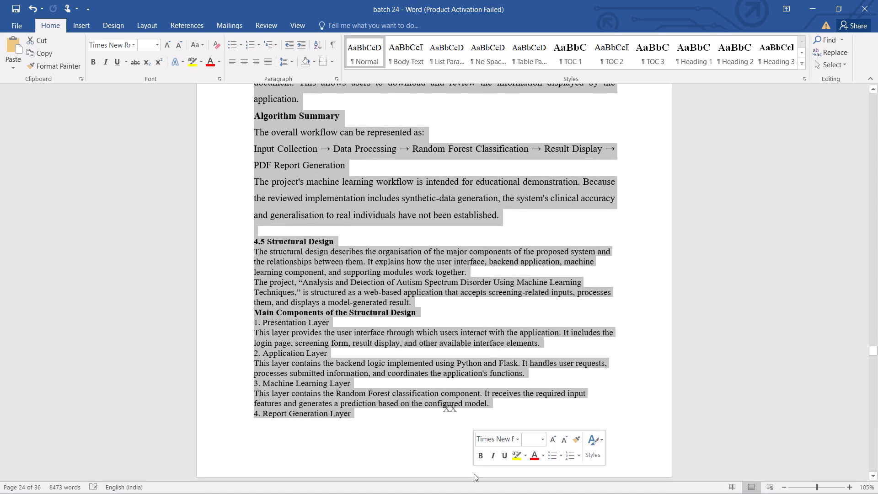
{"action": "left_click", "coordinate": [545, 440]}
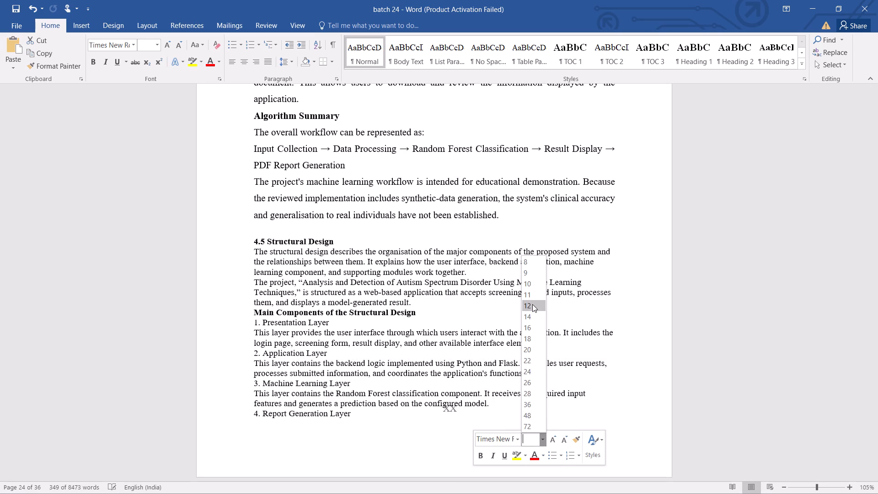
{"action": "left_click", "coordinate": [532, 304]}
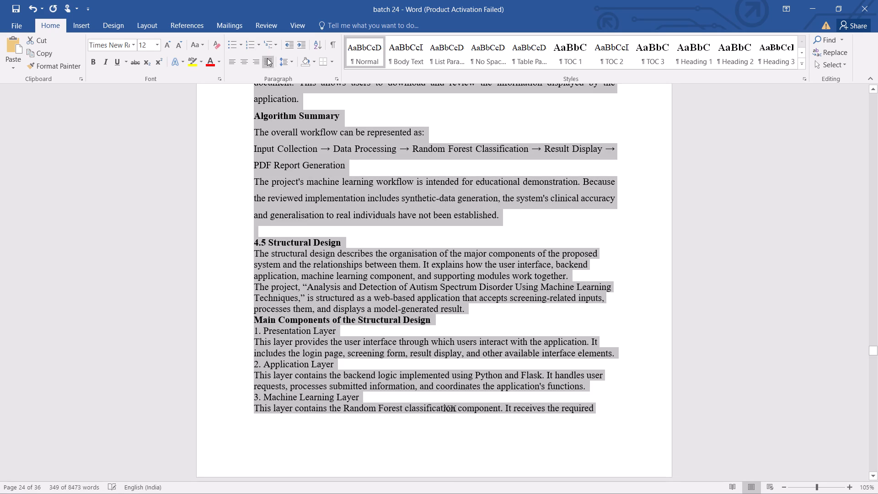
{"action": "left_click", "coordinate": [268, 60]}
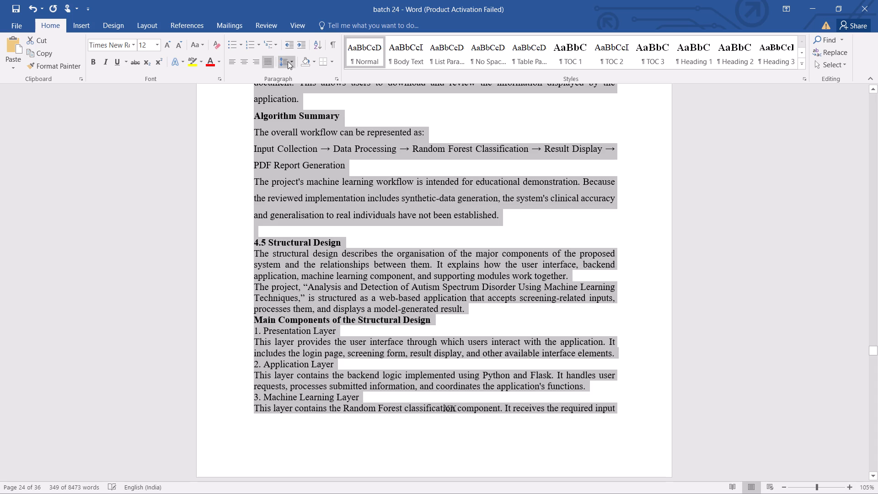
{"action": "left_click", "coordinate": [293, 62]}
{"action": "left_click", "coordinate": [298, 102]}
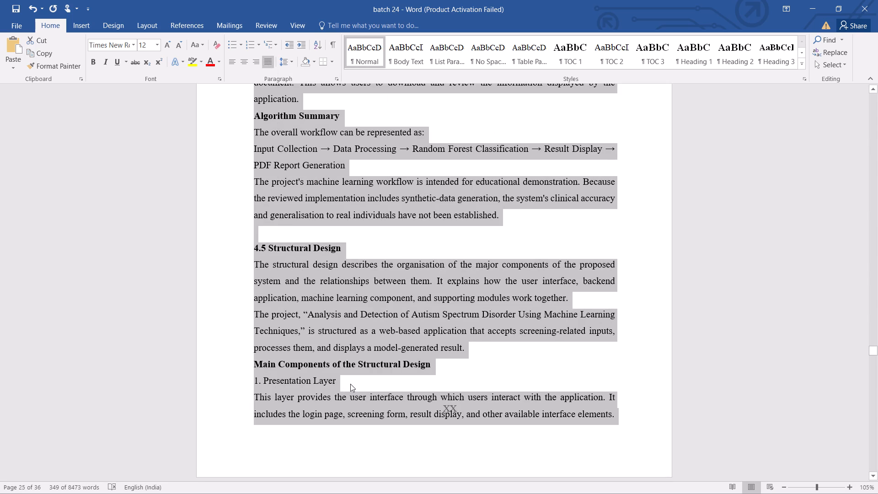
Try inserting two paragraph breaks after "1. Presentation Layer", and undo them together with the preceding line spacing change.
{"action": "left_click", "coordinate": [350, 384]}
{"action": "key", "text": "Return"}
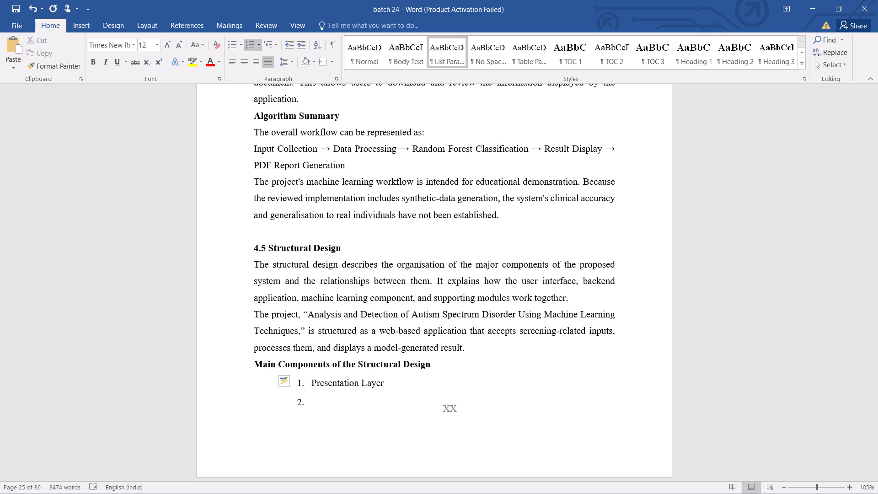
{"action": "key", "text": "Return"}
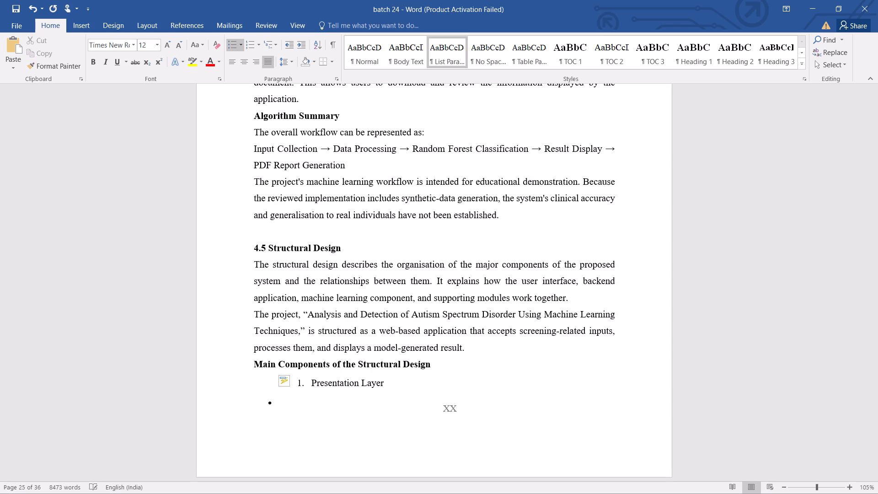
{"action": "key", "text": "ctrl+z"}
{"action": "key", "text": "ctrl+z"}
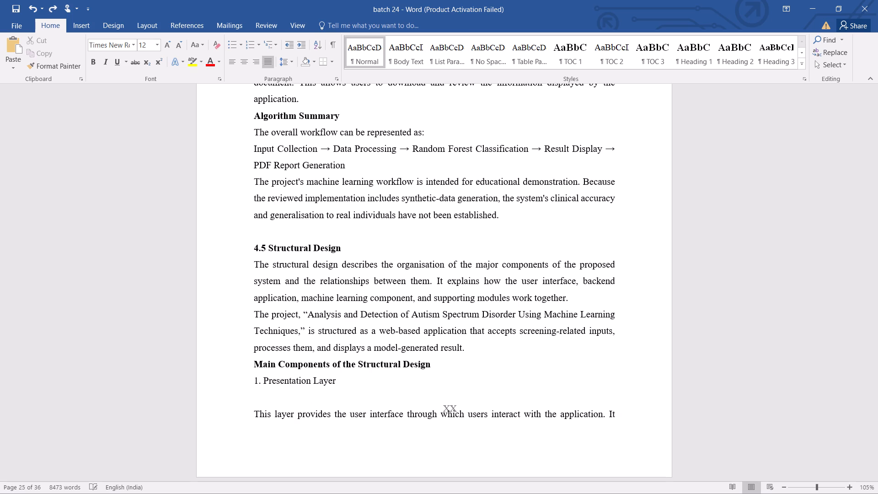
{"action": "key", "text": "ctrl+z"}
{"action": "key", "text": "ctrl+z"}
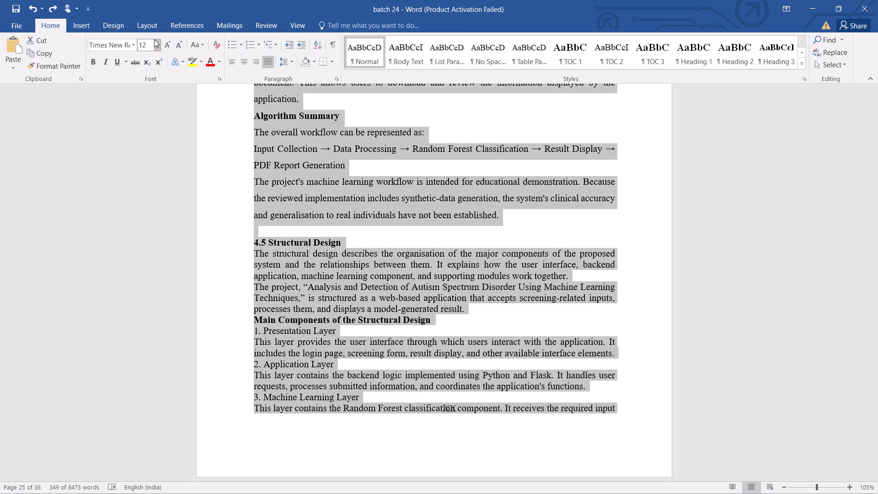
Reapply justified alignment and 1.5 line spacing to the selected text running from "4. Prediction Process" into the 4.5 Structural Design layers.
{"action": "left_click", "coordinate": [267, 62]}
{"action": "left_click", "coordinate": [267, 62]}
{"action": "left_click", "coordinate": [290, 63]}
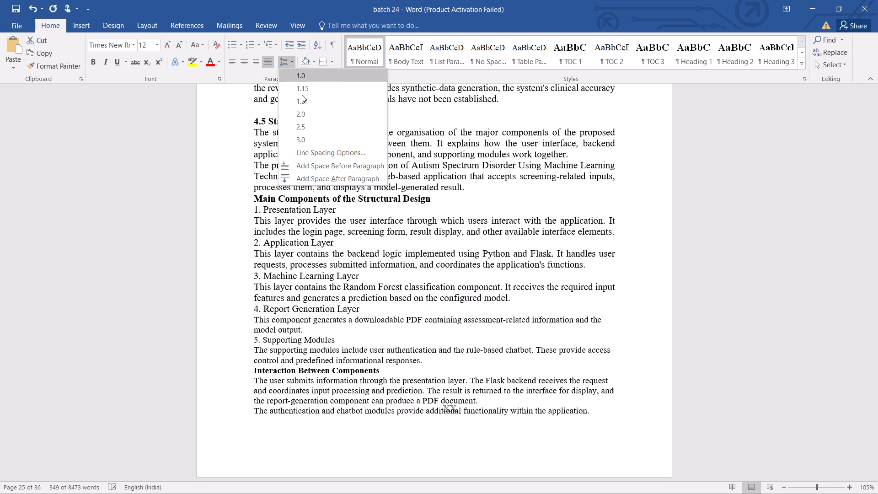
{"action": "left_click", "coordinate": [303, 106]}
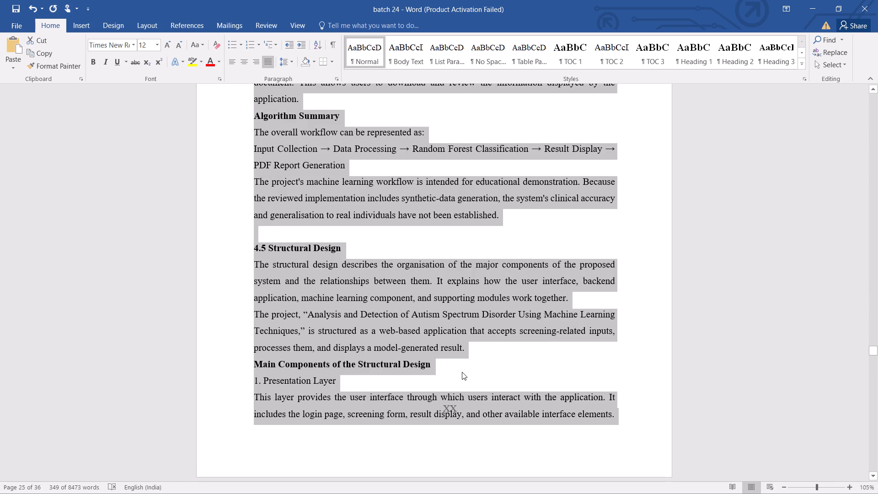
Insert four paragraph breaks after "displays a model-generated result." in section 4.5 to push "Main Components of the Structural Design" onto the next page.
{"action": "left_click", "coordinate": [473, 354]}
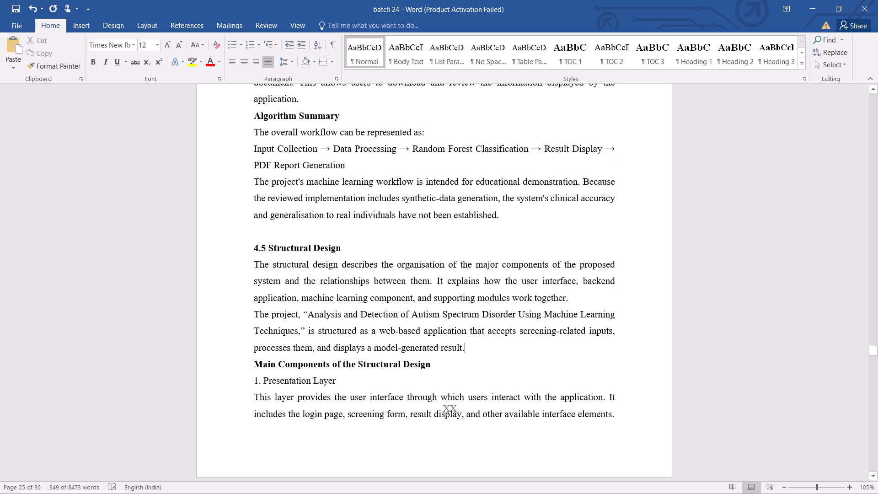
{"action": "key", "text": "Return"}
{"action": "key", "text": "Return"}
{"action": "key", "text": "Return"}
{"action": "key", "text": "Return"}
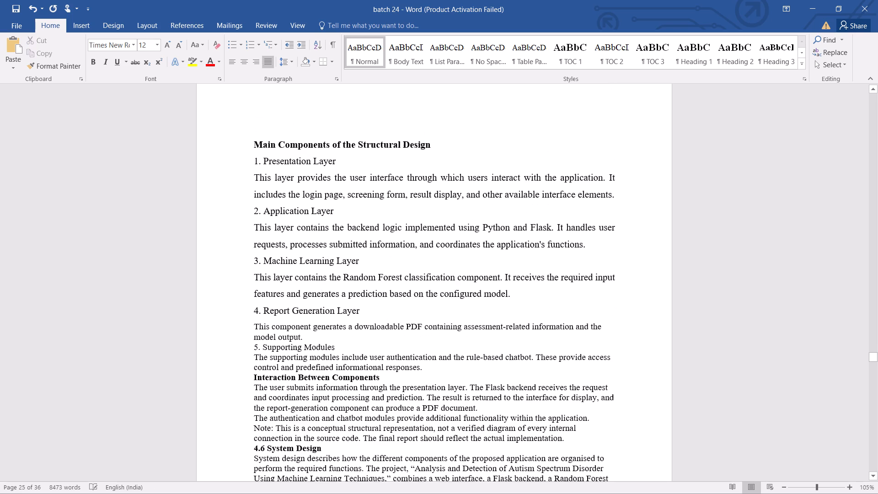
Format the text from "Main Components of the Structural Design" through the "4. Database and Data Handling" heading as 12 pt, justified, with 1.5 line spacing.
{"action": "left_click_drag", "start_coordinate": [255, 145], "coordinate": [460, 466]}
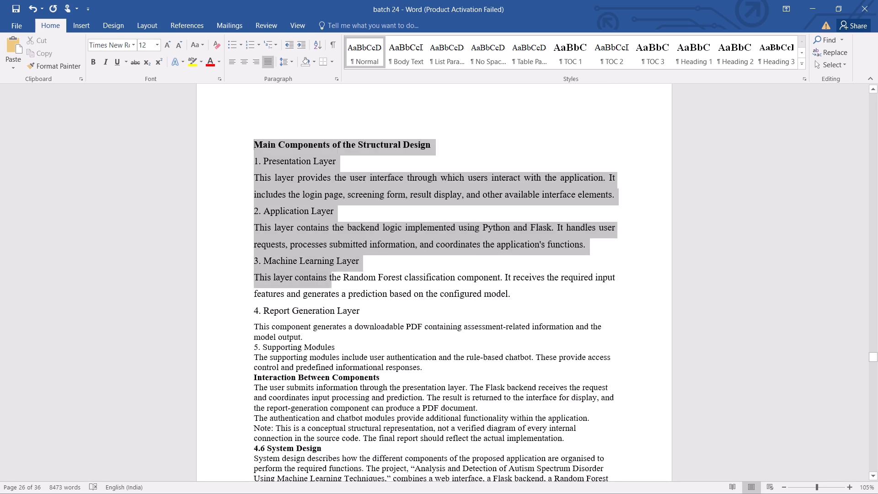
{"action": "left_click_drag", "start_coordinate": [460, 466], "coordinate": [517, 478]}
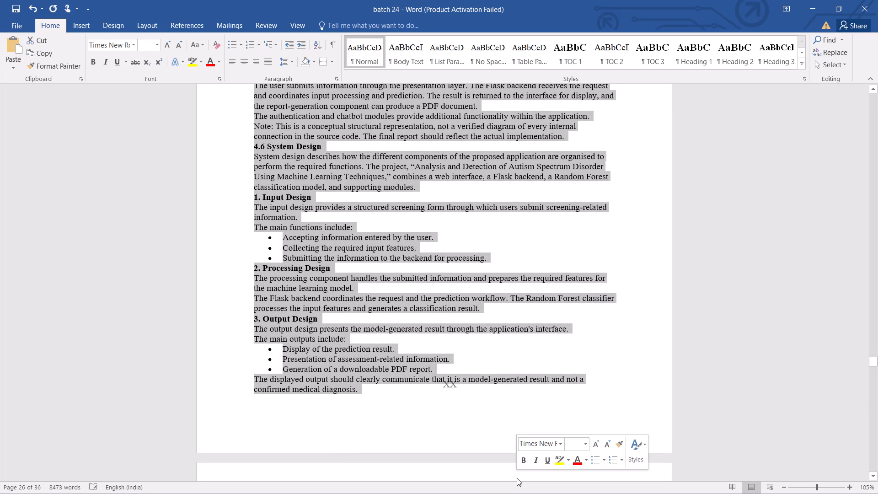
{"action": "left_click", "coordinate": [587, 442]}
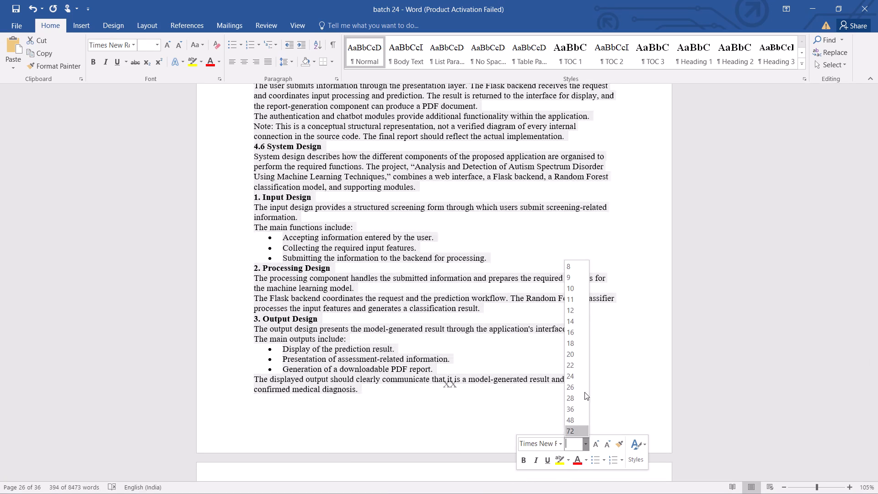
{"action": "left_click", "coordinate": [581, 312]}
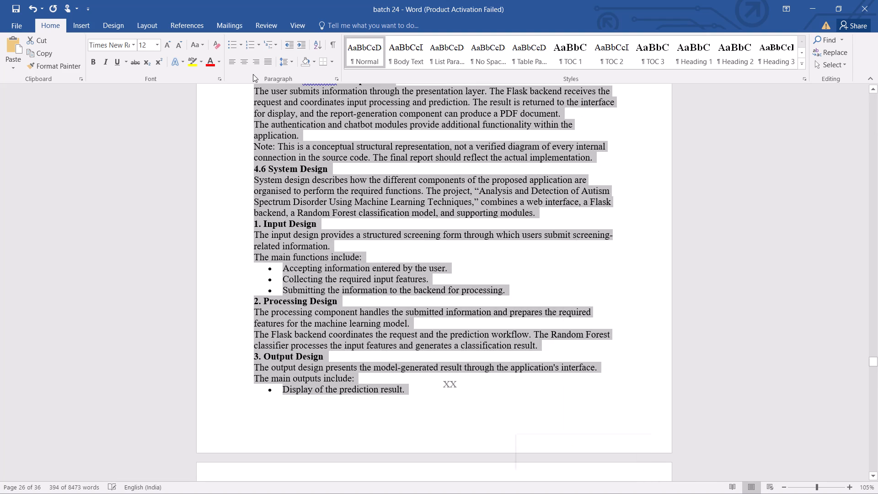
{"action": "left_click", "coordinate": [266, 64]}
{"action": "left_click", "coordinate": [291, 59]}
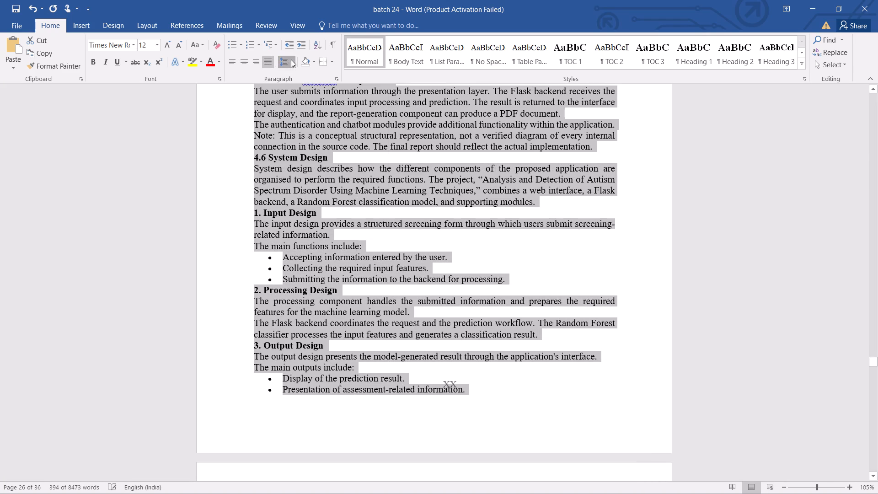
{"action": "left_click", "coordinate": [297, 101]}
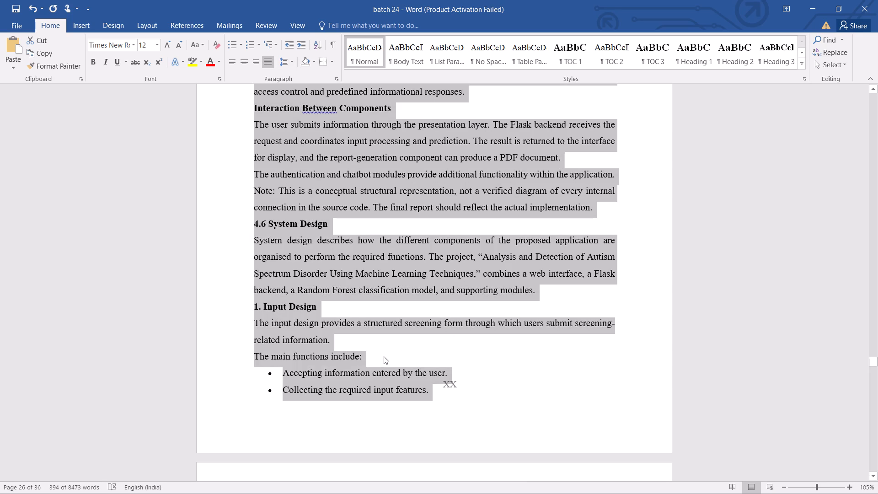
Insert three paragraph breaks after the opening paragraph of "1. Input Design" to move "The main functions include:" onto the next page.
{"action": "left_click", "coordinate": [346, 342]}
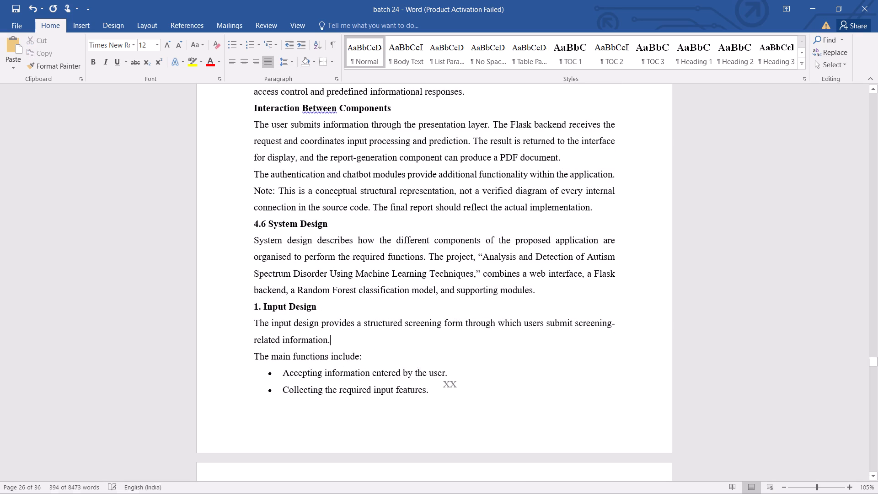
{"action": "key", "text": "Return"}
{"action": "key", "text": "Return"}
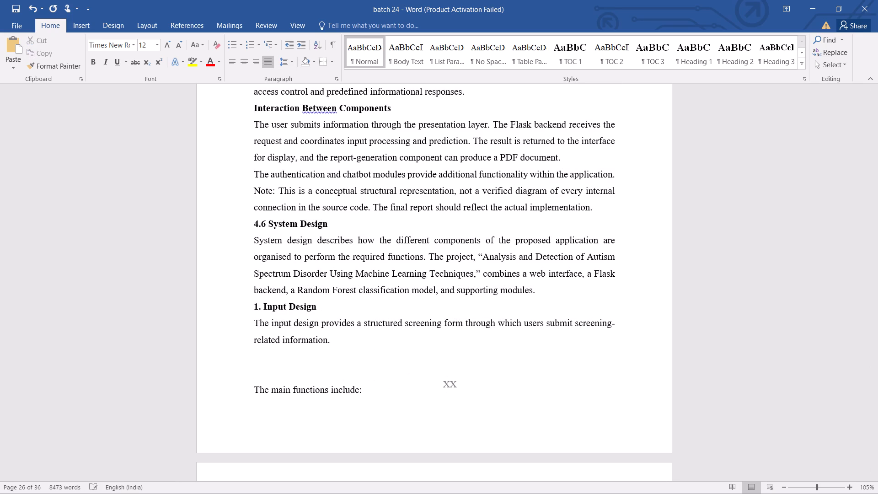
{"action": "key", "text": "Return"}
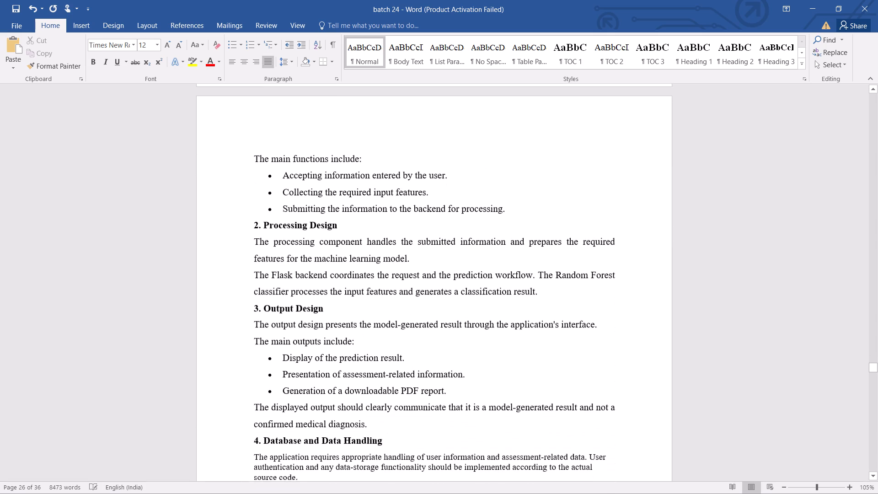
Format the text from "The main functions include:" through the section 4.6 Conclusion as 12 pt, justified, with 1.5 line spacing.
{"action": "left_click_drag", "start_coordinate": [253, 156], "coordinate": [469, 492]}
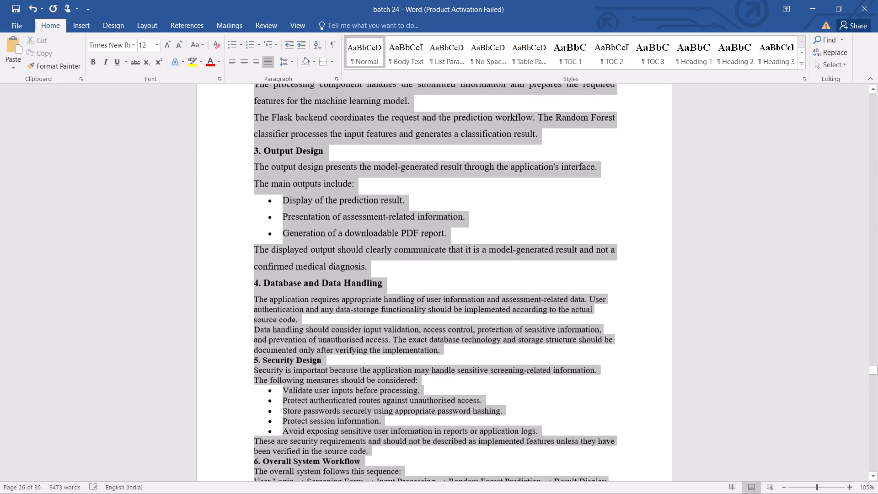
{"action": "left_click_drag", "start_coordinate": [469, 492], "coordinate": [600, 420]}
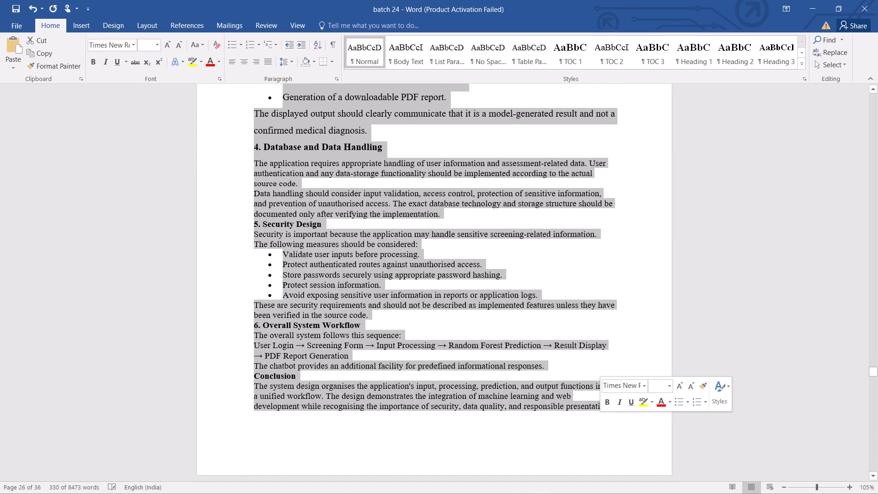
{"action": "left_click", "coordinate": [158, 46]}
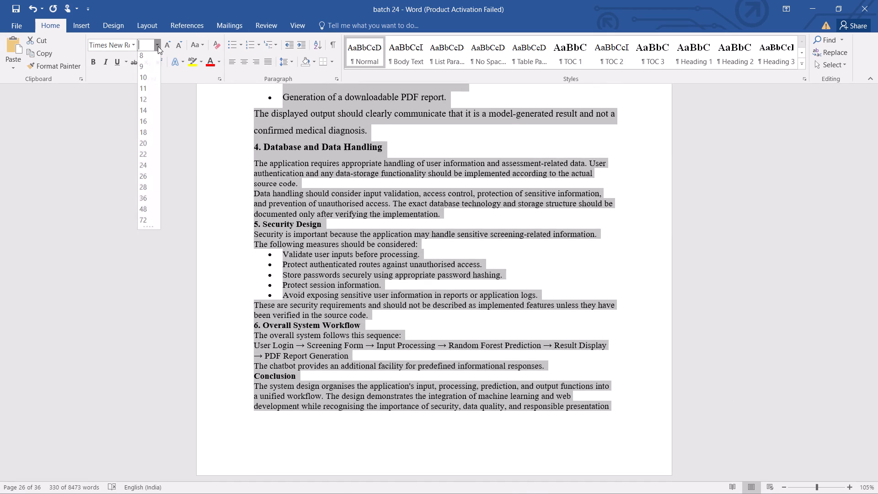
{"action": "left_click", "coordinate": [151, 101]}
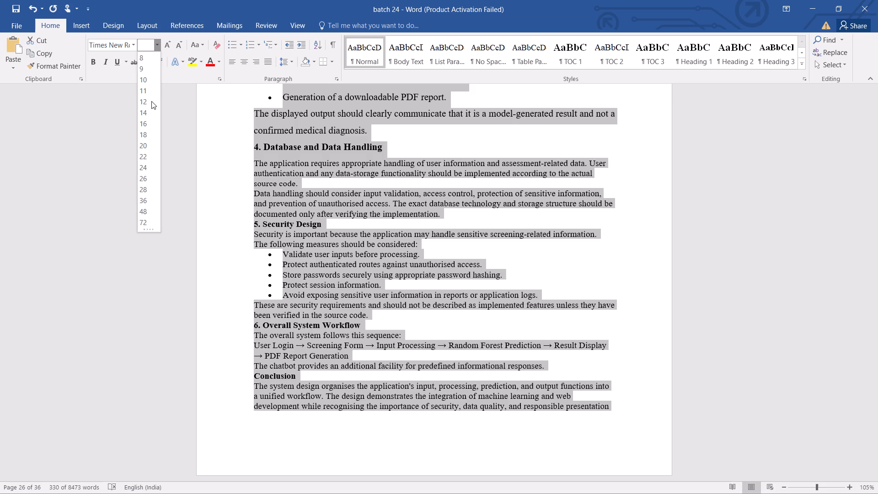
{"action": "left_click", "coordinate": [146, 100]}
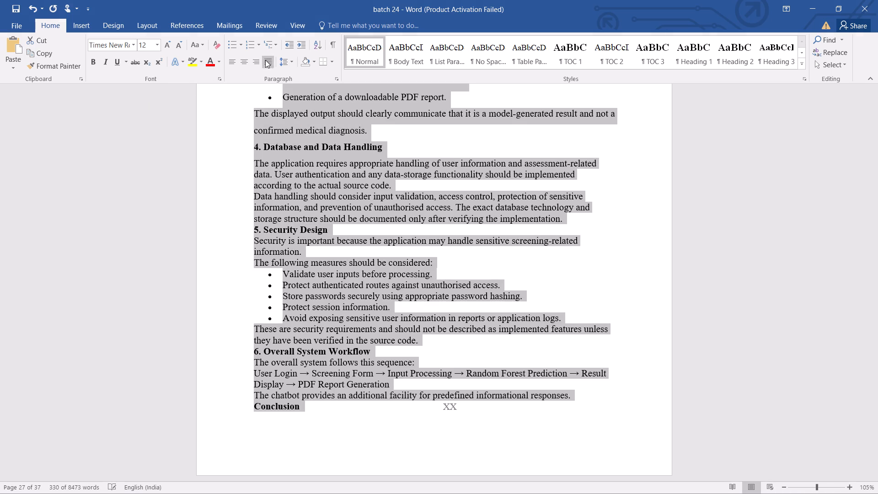
{"action": "left_click", "coordinate": [269, 59]}
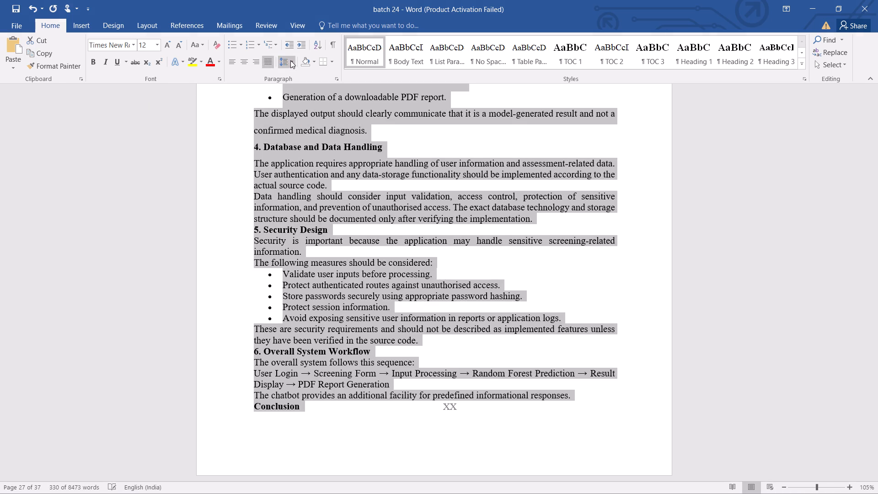
{"action": "left_click", "coordinate": [291, 62]}
{"action": "left_click", "coordinate": [296, 98]}
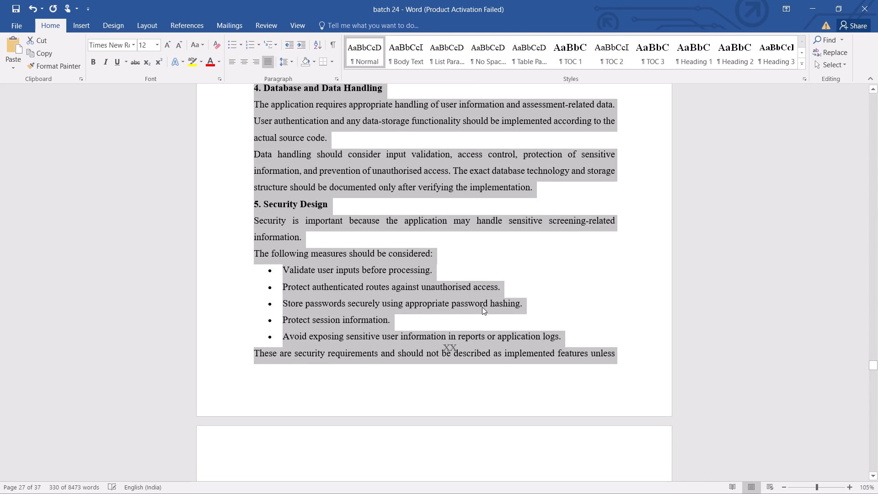
Add unbulleted blank lines after the last two "5. Security Design" bullets, moving "Avoid exposing sensitive user information" onto the next page.
{"action": "left_click", "coordinate": [570, 337]}
{"action": "key", "text": "Return"}
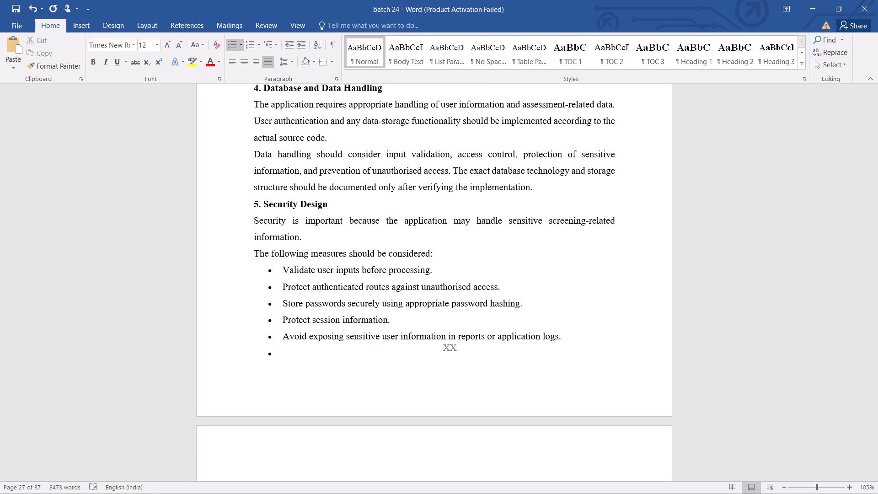
{"action": "key", "text": "BackSpace"}
{"action": "left_click", "coordinate": [395, 317]}
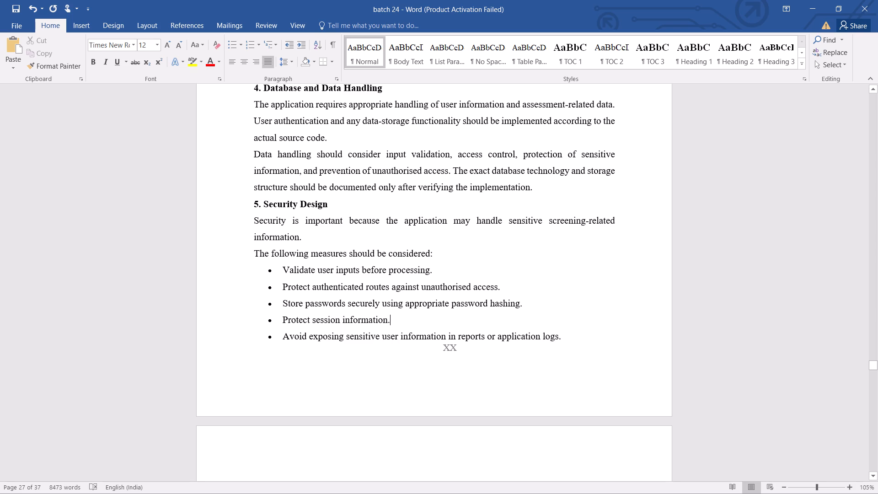
{"action": "key", "text": "Return"}
{"action": "key", "text": "Return"}
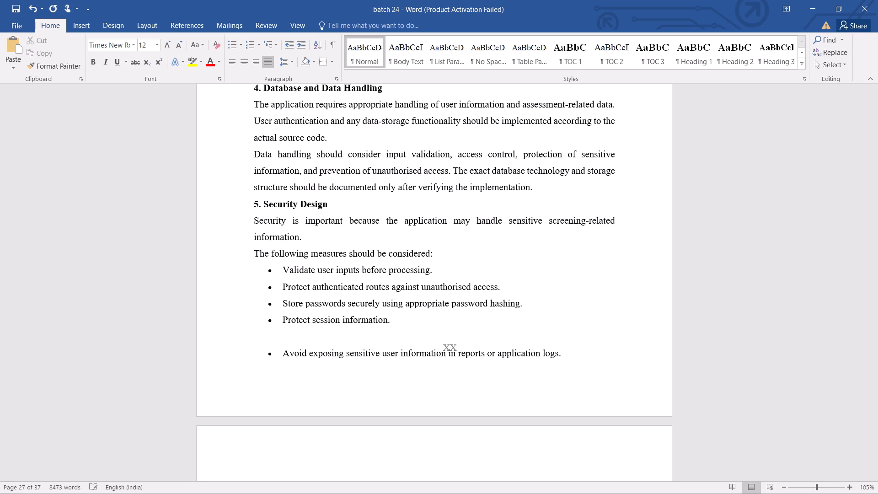
{"action": "key", "text": "Return"}
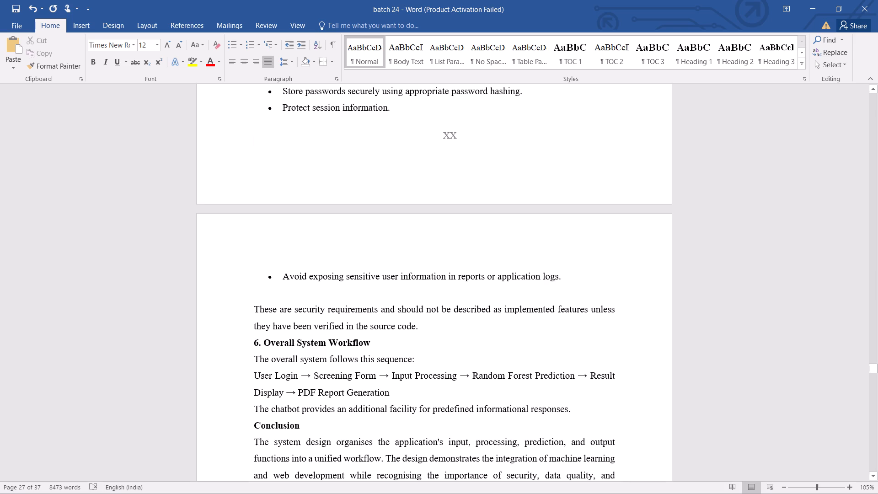
Format the text from the "Avoid exposing sensitive user information" bullet through "2. Activity Diagram" in section 4.8 as 12 pt, justified, with 1.5 line spacing.
{"action": "left_click_drag", "start_coordinate": [265, 273], "coordinate": [486, 465]}
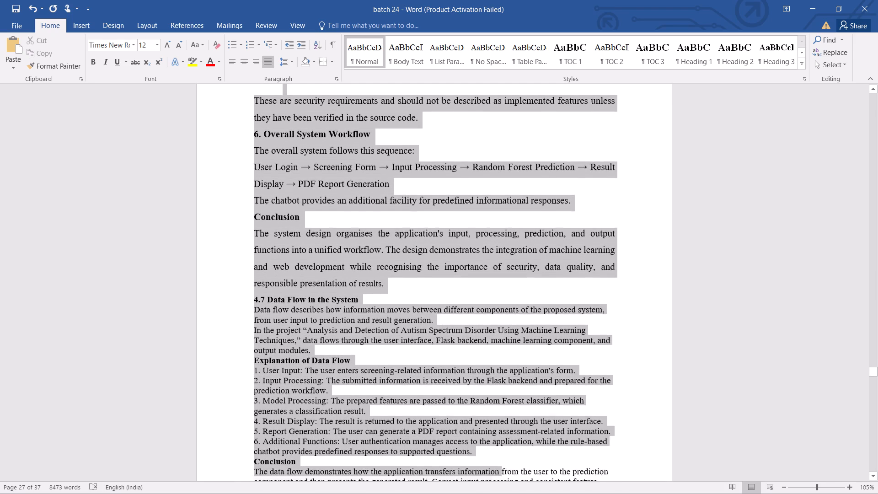
{"action": "left_click_drag", "start_coordinate": [486, 465], "coordinate": [648, 441]}
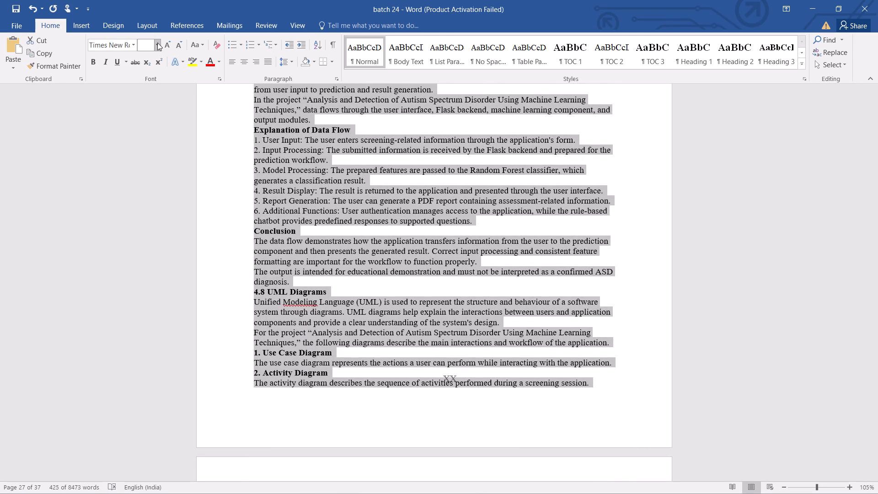
{"action": "left_click", "coordinate": [157, 43]}
{"action": "left_click", "coordinate": [155, 101]}
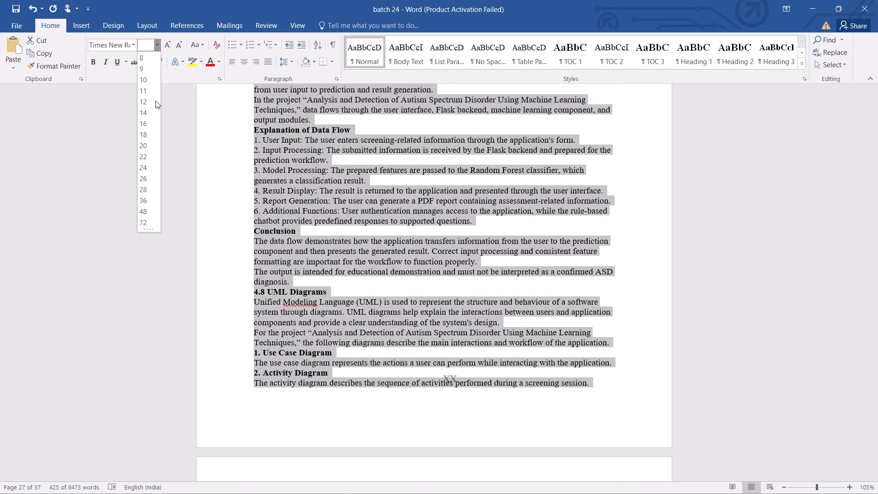
{"action": "left_click", "coordinate": [147, 102]}
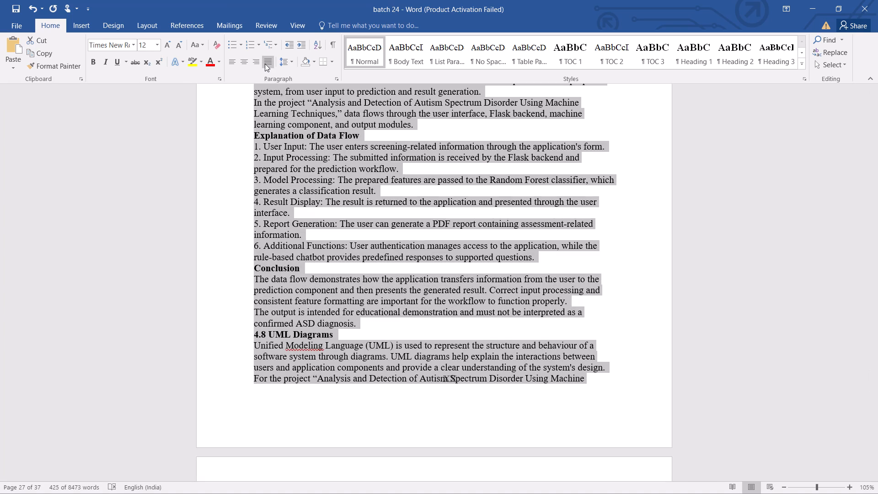
{"action": "left_click", "coordinate": [265, 64]}
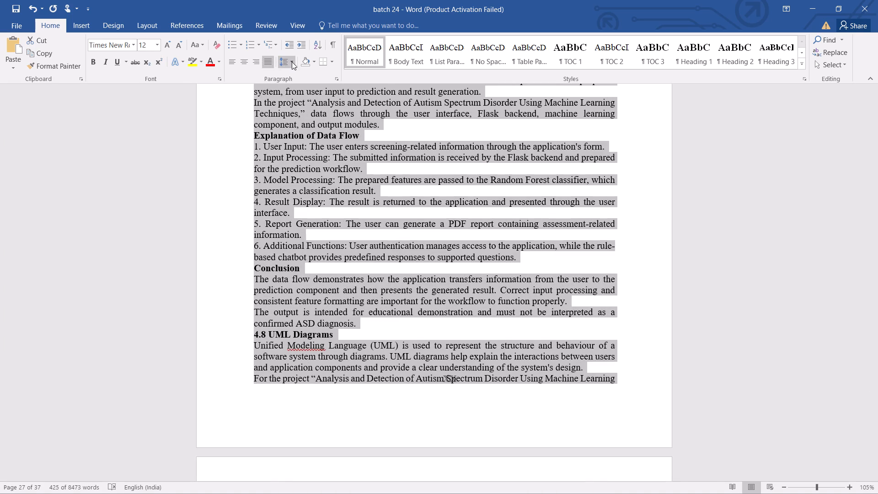
{"action": "left_click", "coordinate": [292, 62]}
{"action": "left_click", "coordinate": [294, 106]}
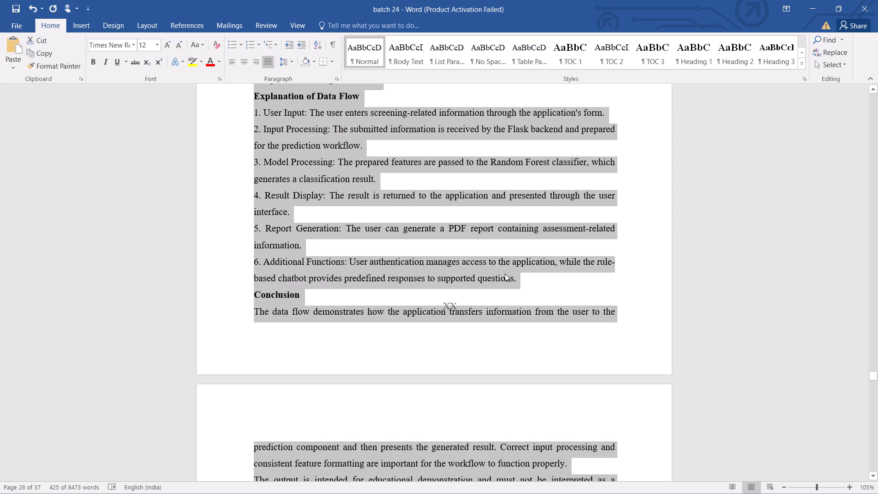
Insert two paragraph breaks after "6. Additional Functions" in section 4.7 to move the Conclusion heading onto the next page.
{"action": "left_click", "coordinate": [521, 280]}
{"action": "key", "text": "Return"}
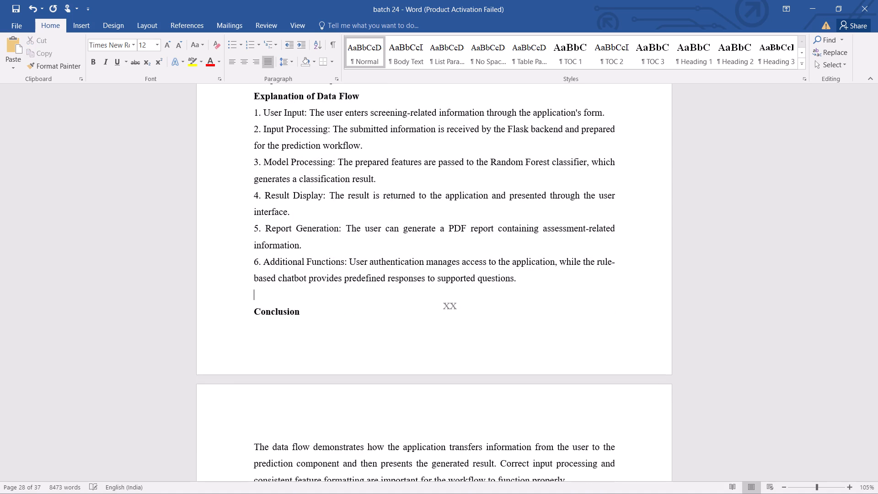
{"action": "key", "text": "Return"}
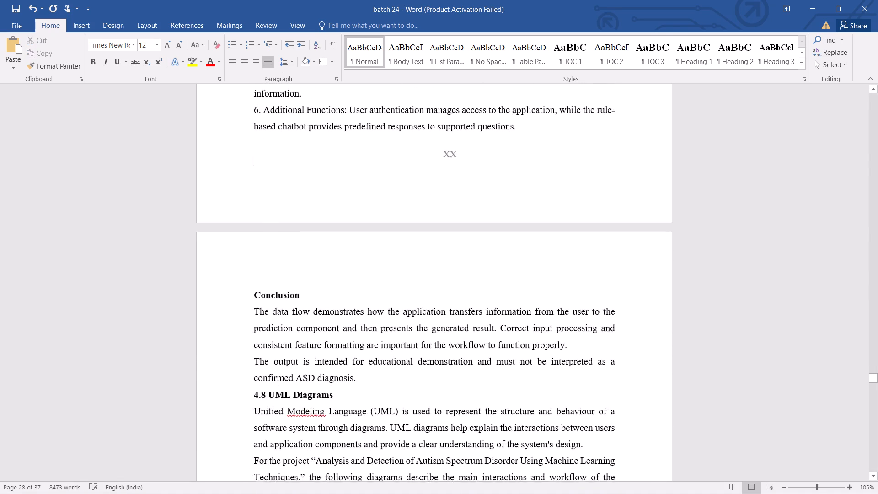
Format the text from the section 4.7 Conclusion through the closing note of section 4.8 as 12 pt, justified, with 1.5 line spacing.
{"action": "left_click_drag", "start_coordinate": [252, 212], "coordinate": [489, 467]}
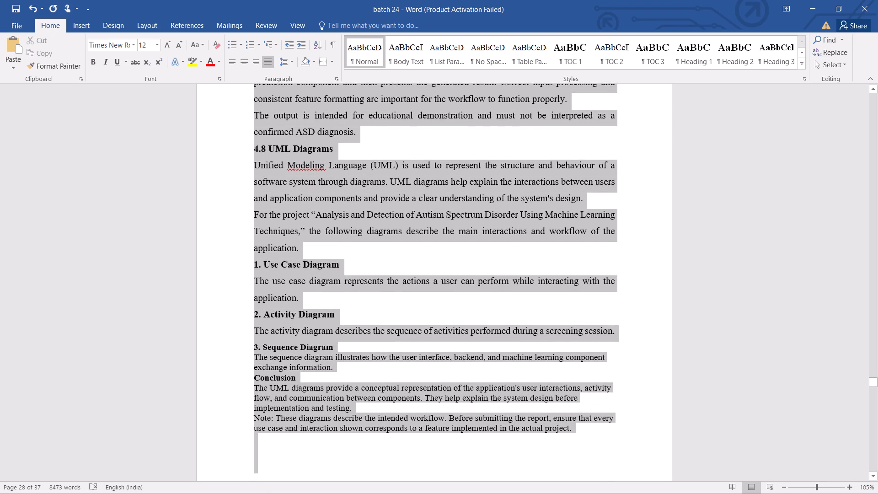
{"action": "left_click_drag", "start_coordinate": [489, 467], "coordinate": [568, 327]}
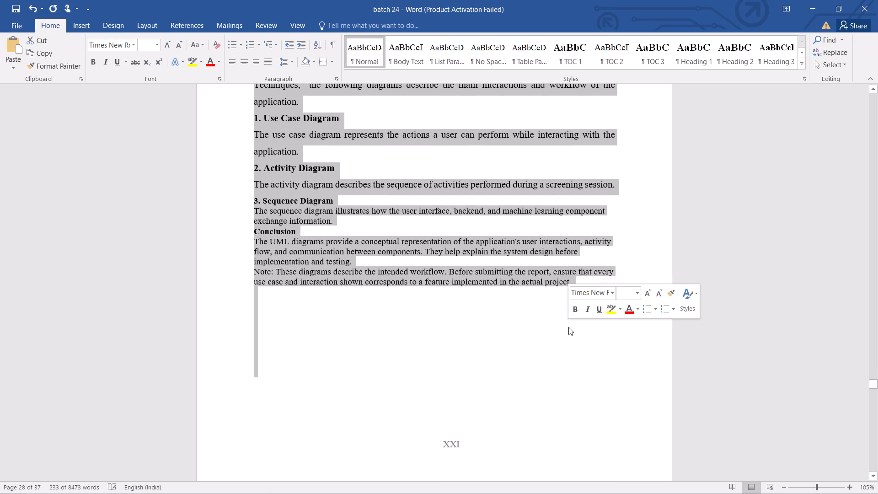
{"action": "left_click", "coordinate": [637, 293]}
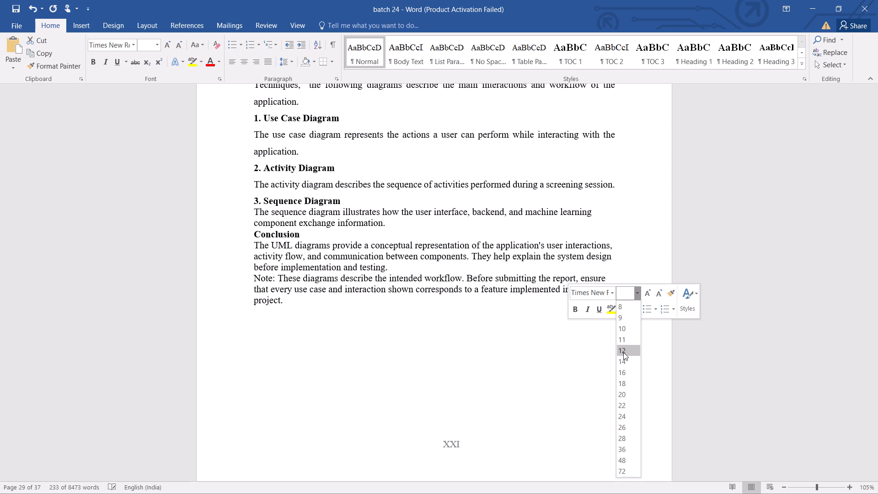
{"action": "left_click", "coordinate": [623, 352]}
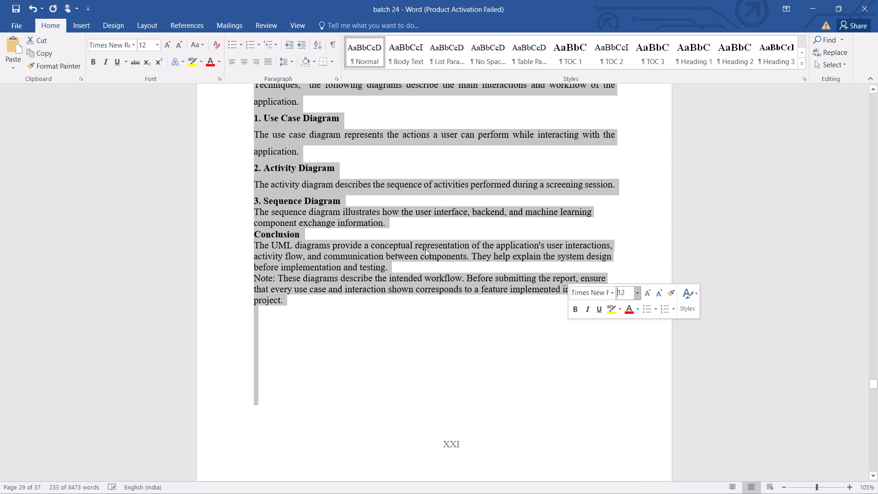
{"action": "left_click", "coordinate": [267, 61]}
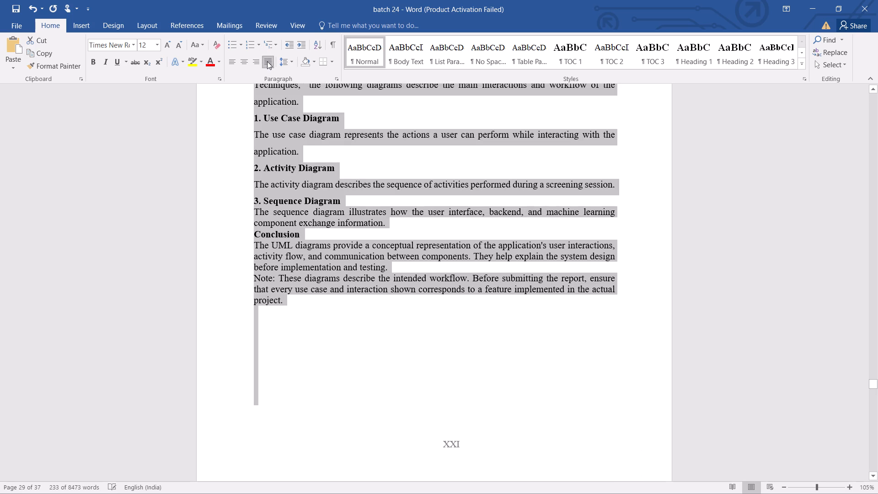
{"action": "left_click", "coordinate": [290, 62]}
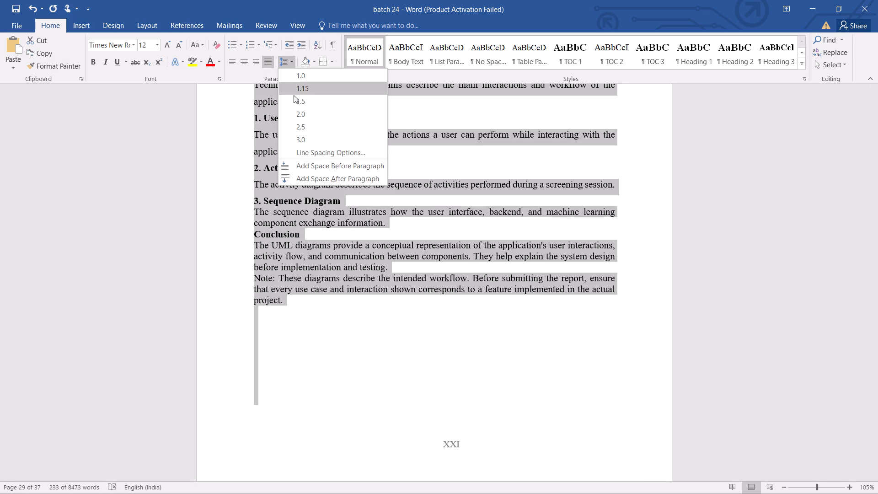
{"action": "left_click", "coordinate": [297, 102]}
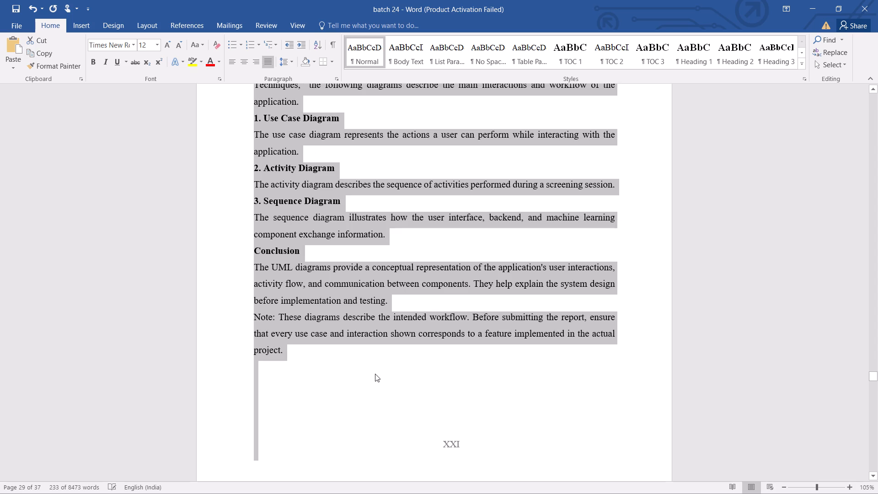
{"action": "left_click", "coordinate": [375, 374]}
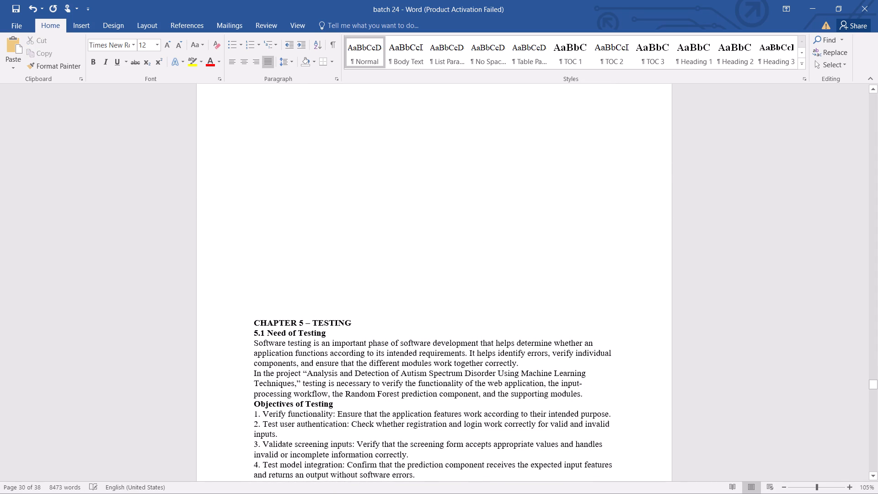
Remove the blank lines above the "CHAPTER 5 – TESTING" heading so that it starts at the top of its page.
{"action": "left_click", "coordinate": [251, 325]}
{"action": "key", "text": "BackSpace"}
{"action": "key", "text": "BackSpace"}
{"action": "key", "text": "BackSpace"}
{"action": "key", "text": "BackSpace"}
{"action": "key", "text": "BackSpace"}
{"action": "key", "text": "BackSpace"}
{"action": "key", "text": "BackSpace"}
{"action": "key", "text": "BackSpace"}
{"action": "key", "text": "BackSpace"}
{"action": "key", "text": "BackSpace"}
{"action": "key", "text": "BackSpace"}
{"action": "key", "text": "BackSpace"}
{"action": "key", "text": "BackSpace"}
{"action": "key", "text": "BackSpace"}
{"action": "key", "text": "BackSpace"}
{"action": "key", "text": "BackSpace"}
{"action": "key", "text": "BackSpace"}
{"action": "key", "text": "BackSpace"}
{"action": "key", "text": "BackSpace"}
{"action": "key", "text": "BackSpace"}
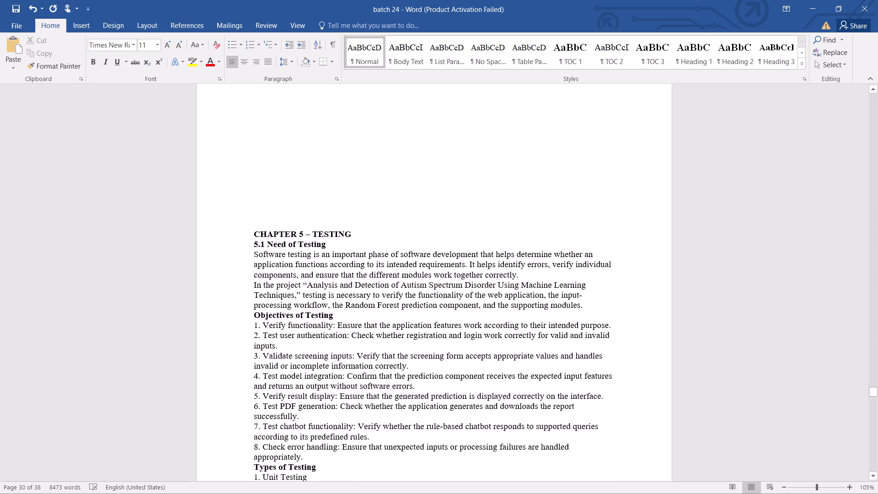
{"action": "key", "text": "BackSpace"}
{"action": "key", "text": "BackSpace"}
{"action": "key", "text": "BackSpace"}
{"action": "key", "text": "BackSpace"}
{"action": "key", "text": "BackSpace"}
{"action": "key", "text": "BackSpace"}
{"action": "key", "text": "BackSpace"}
{"action": "key", "text": "BackSpace"}
{"action": "key", "text": "BackSpace"}
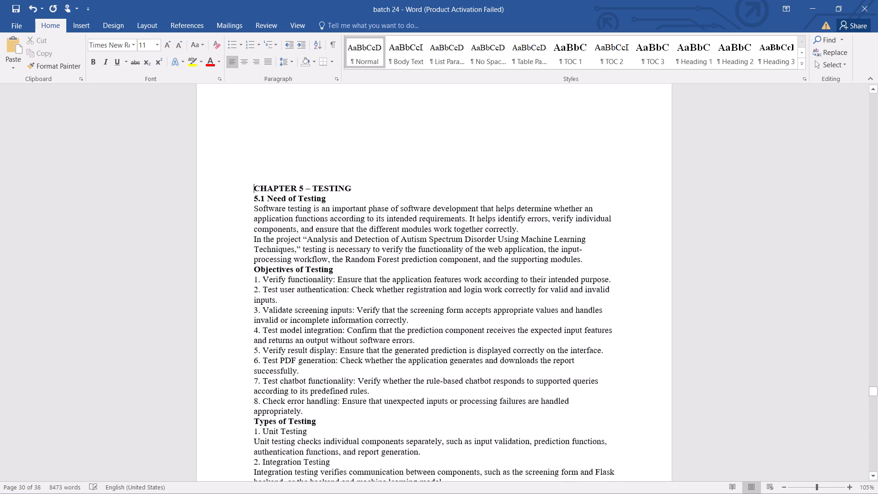
{"action": "key", "text": "BackSpace"}
{"action": "key", "text": "BackSpace"}
{"action": "key", "text": "BackSpace"}
{"action": "key", "text": "BackSpace"}
{"action": "key", "text": "BackSpace"}
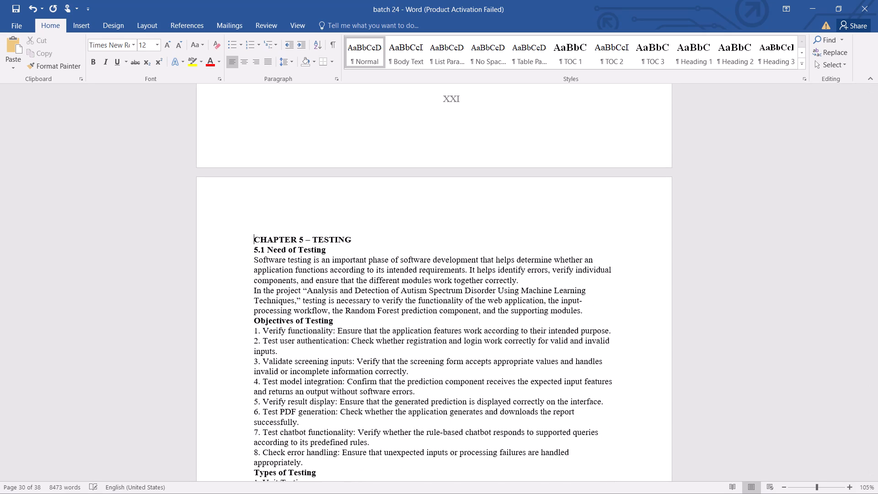
{"action": "key", "text": "BackSpace"}
{"action": "key", "text": "Return"}
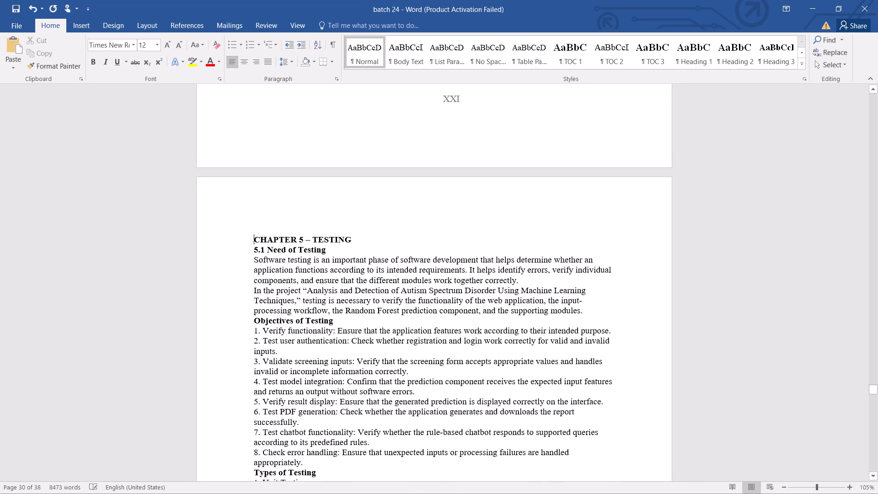
Format the "CHAPTER 5 – TESTING" heading as 14 pt and centred, with a blank line after it.
{"action": "left_click_drag", "start_coordinate": [252, 237], "coordinate": [349, 238]}
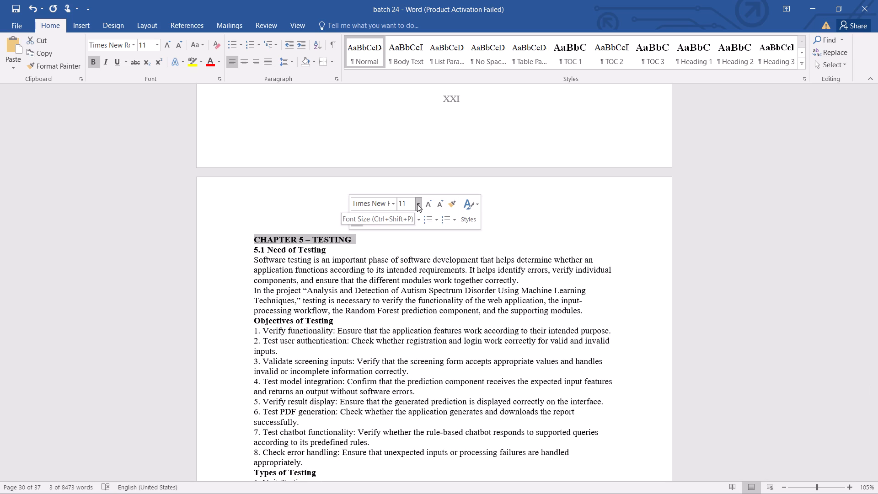
{"action": "left_click", "coordinate": [417, 204]}
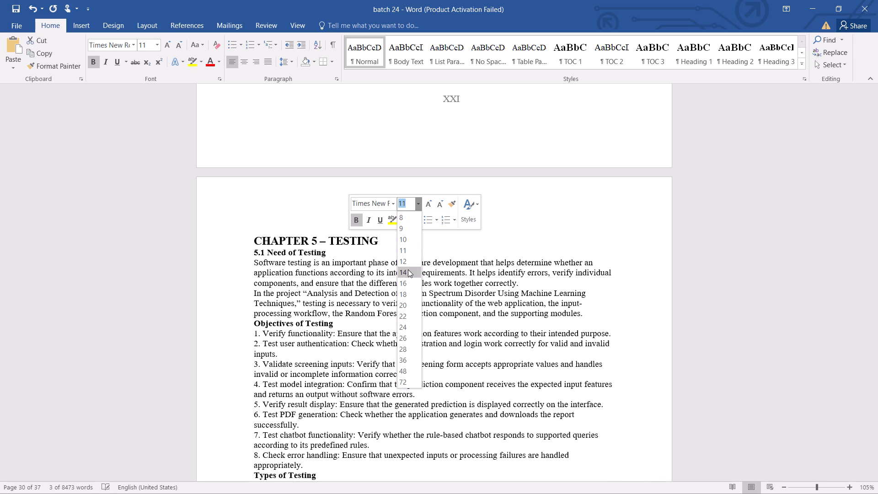
{"action": "left_click", "coordinate": [408, 269]}
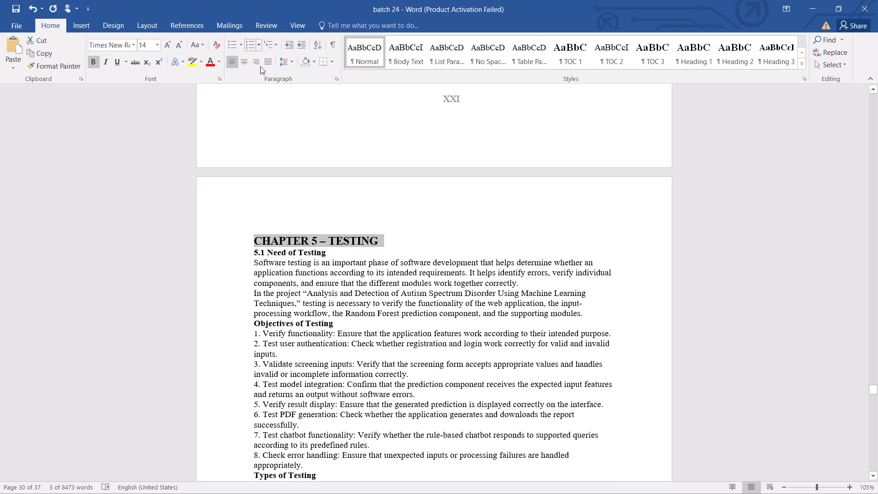
{"action": "left_click", "coordinate": [247, 59]}
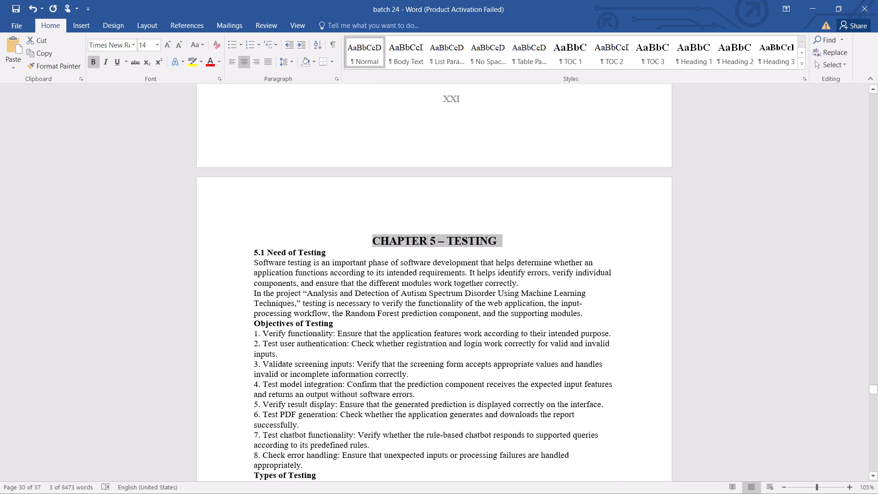
{"action": "left_click", "coordinate": [506, 239]}
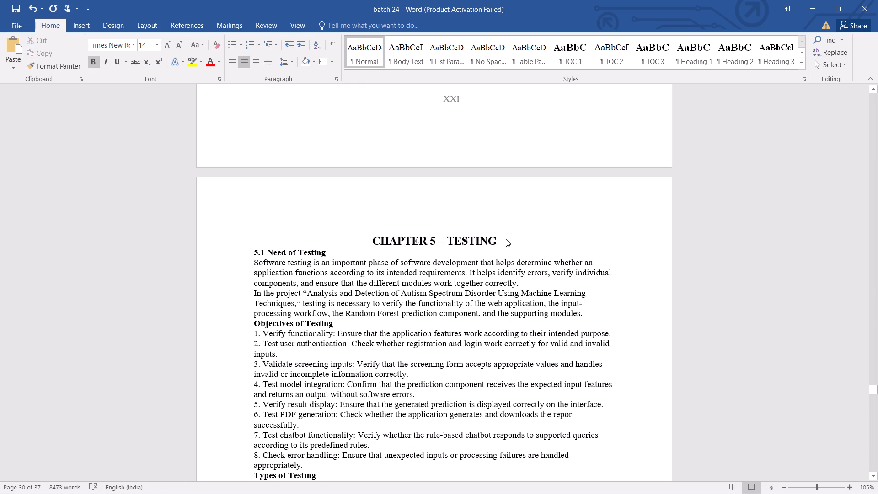
{"action": "key", "text": "Return"}
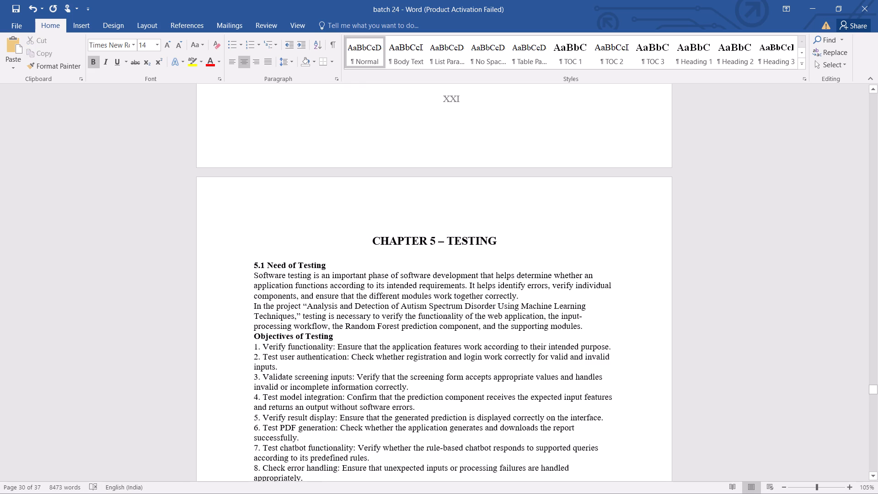
Format all of section 5.1, from "5.1 Need of Testing" through "Importance of Testing in This Project", as 12 pt, justified, with 1.5 line spacing.
{"action": "left_click_drag", "start_coordinate": [252, 266], "coordinate": [530, 491]}
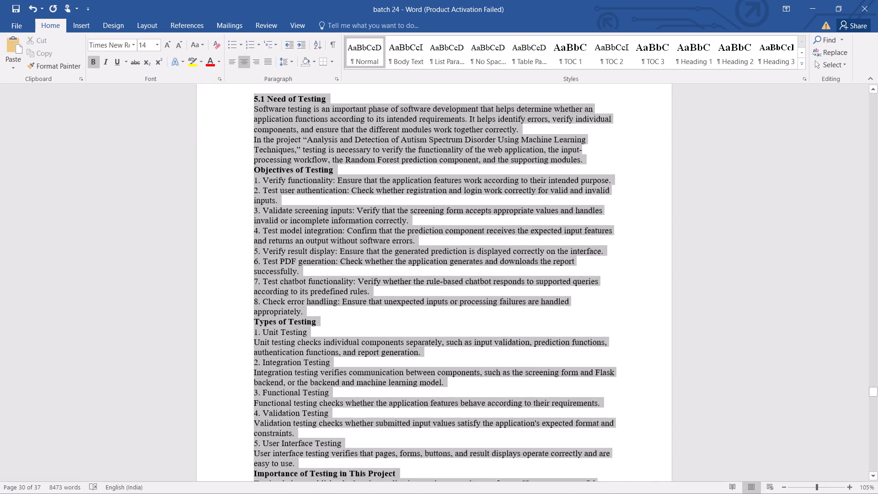
{"action": "left_click_drag", "start_coordinate": [530, 491], "coordinate": [519, 430]}
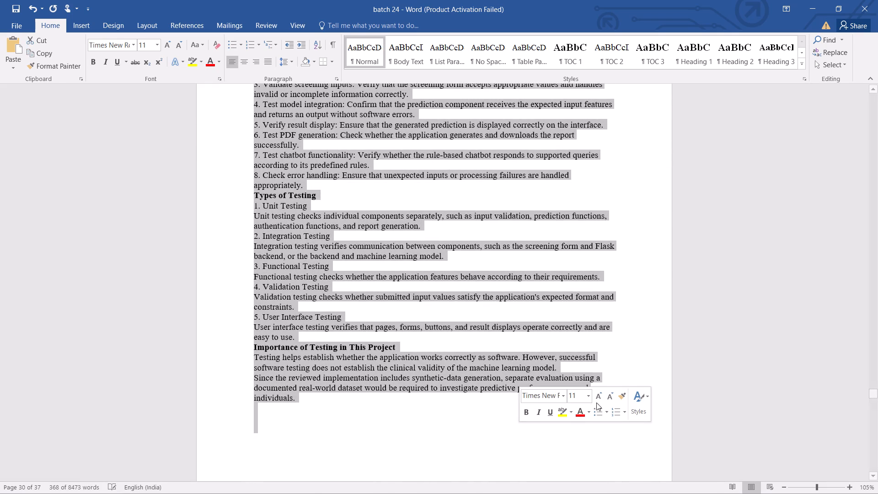
{"action": "left_click", "coordinate": [590, 400]}
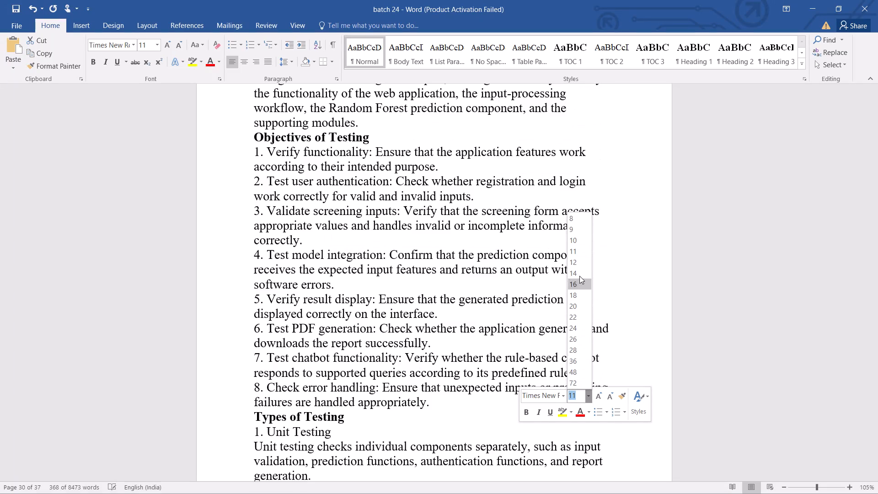
{"action": "left_click", "coordinate": [573, 258]}
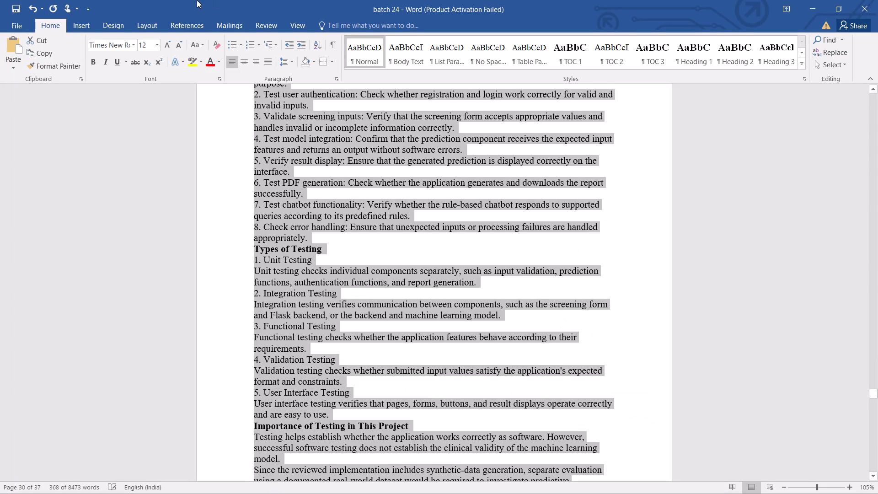
{"action": "left_click", "coordinate": [269, 61]}
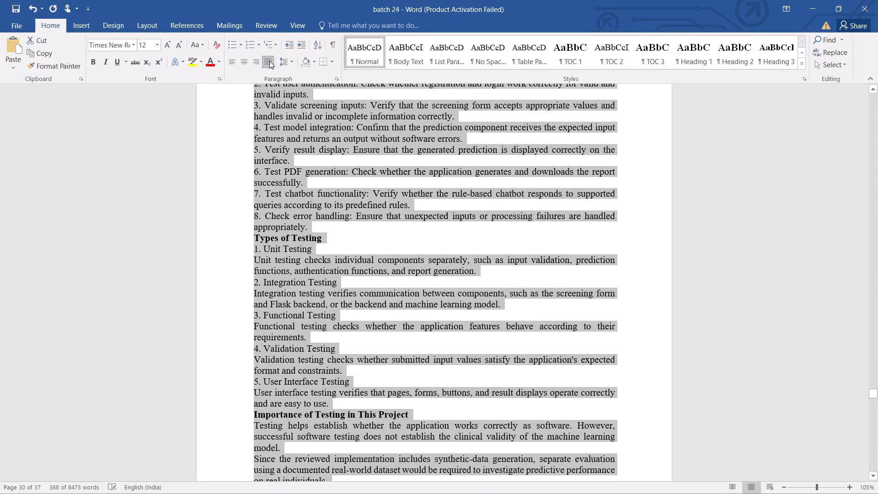
{"action": "left_click", "coordinate": [295, 63]}
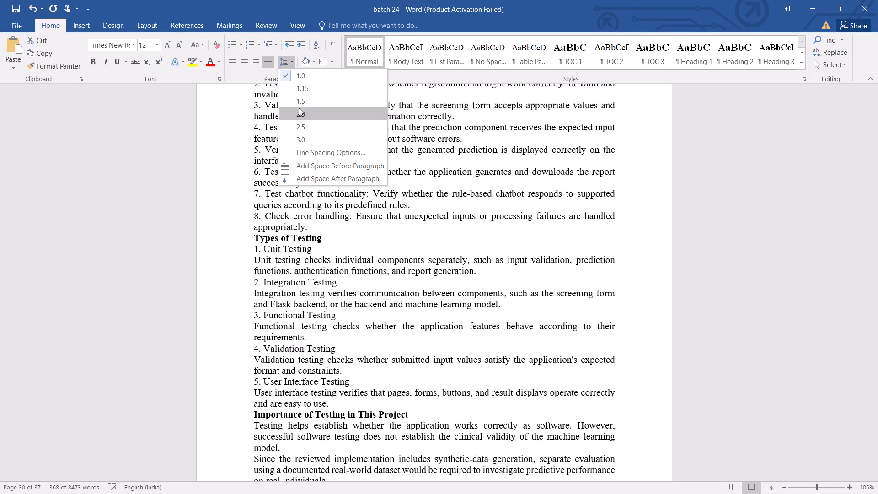
{"action": "left_click", "coordinate": [299, 105]}
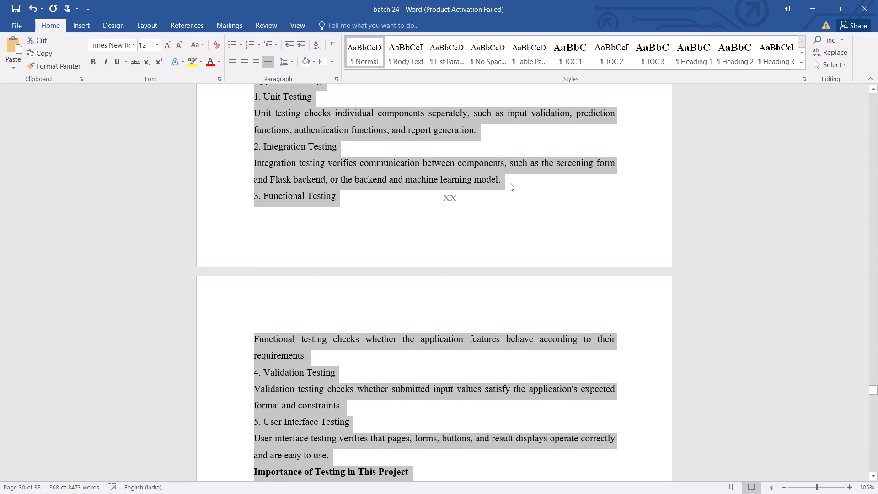
Insert a paragraph break after the "2. Integration Testing" paragraph to move "3. Functional Testing" onto the next page.
{"action": "left_click", "coordinate": [510, 183]}
{"action": "key", "text": "Return"}
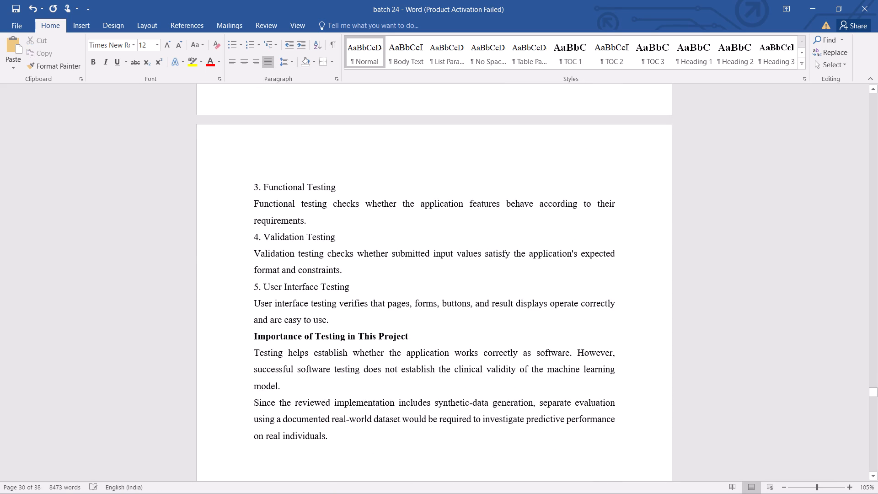
Reapply justified alignment and 1.5 line spacing from "3. Functional Testing" through the end of "Importance of Testing in This Project".
{"action": "left_click_drag", "start_coordinate": [252, 187], "coordinate": [425, 493]}
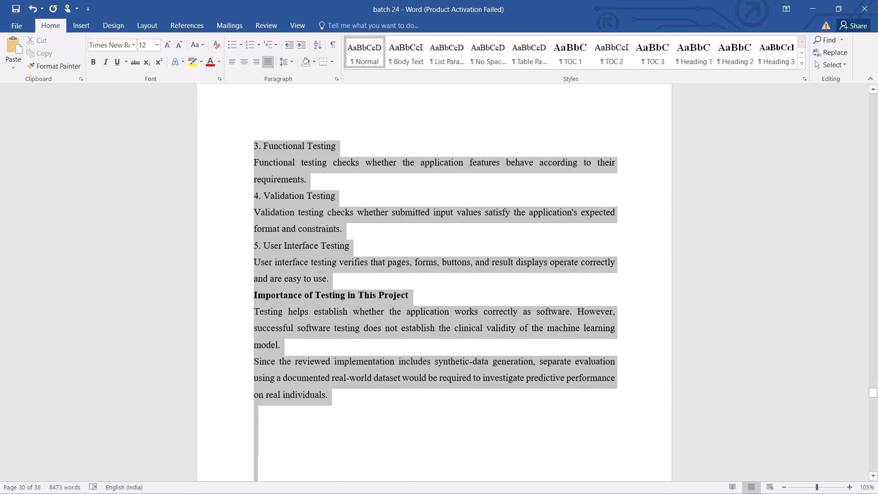
{"action": "left_click_drag", "start_coordinate": [425, 493], "coordinate": [331, 193]}
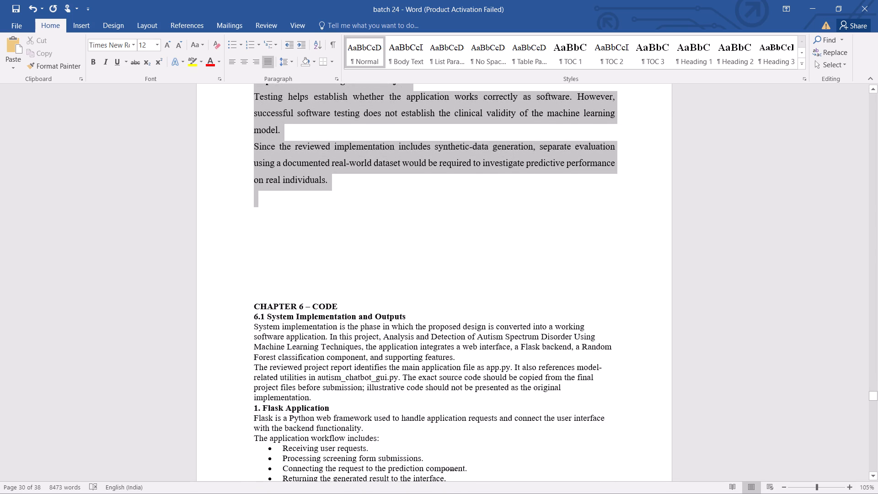
{"action": "left_click_drag", "start_coordinate": [331, 193], "coordinate": [331, 193]}
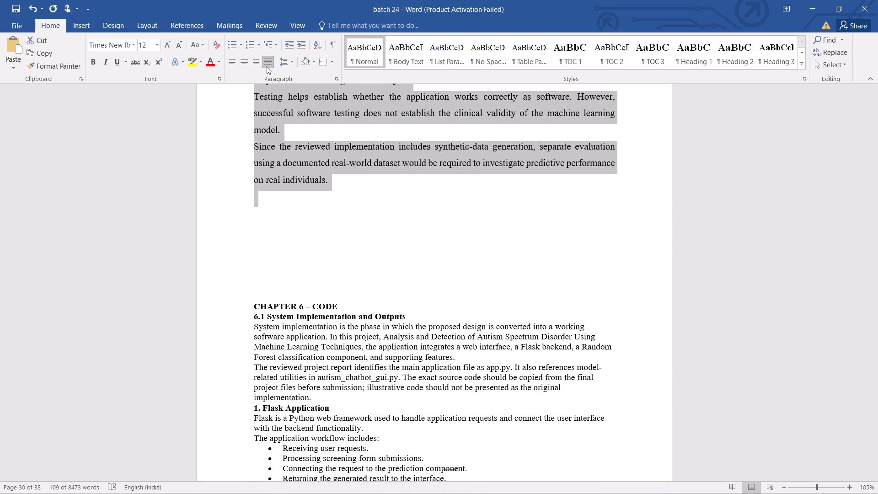
{"action": "left_click", "coordinate": [267, 64]}
{"action": "left_click", "coordinate": [267, 64]}
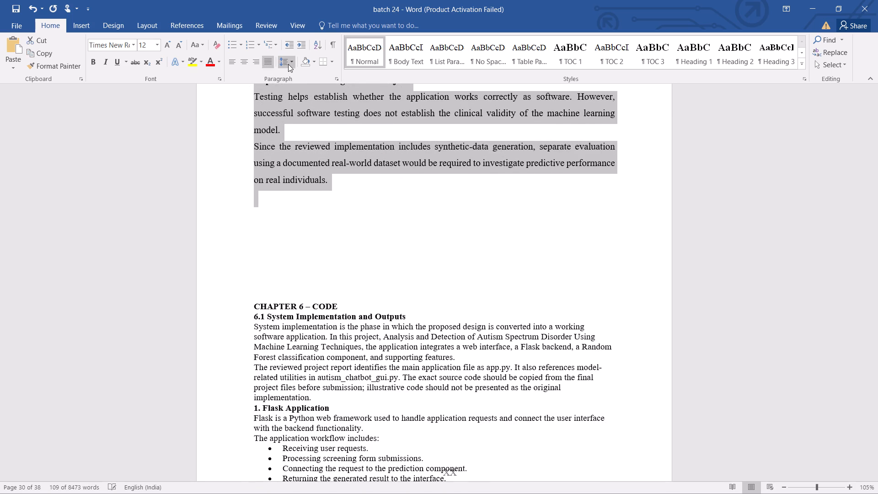
{"action": "left_click", "coordinate": [289, 64]}
{"action": "left_click", "coordinate": [298, 100]}
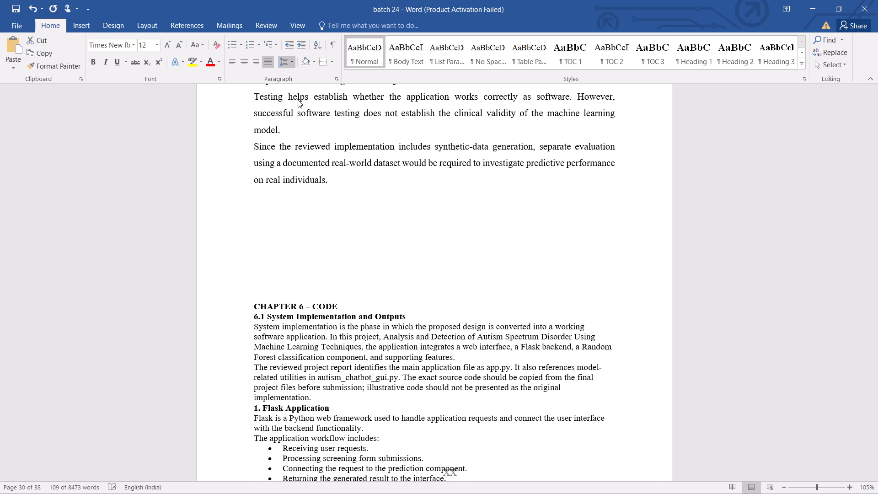
{"action": "left_click", "coordinate": [315, 268]}
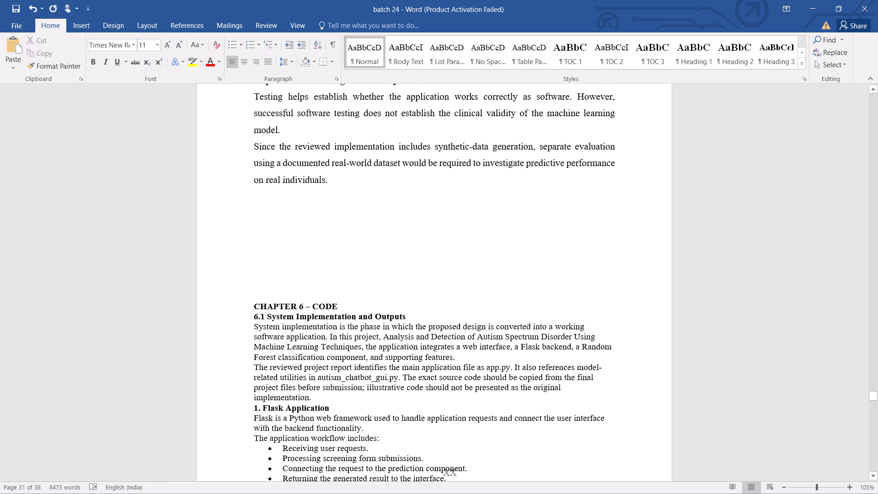
Insert blank lines above the "CHAPTER 6 – CODE" heading so that it starts at the top of the next page.
{"action": "left_click", "coordinate": [252, 298]}
{"action": "key", "text": "Return"}
{"action": "key", "text": "Return"}
{"action": "key", "text": "Return"}
{"action": "key", "text": "Return"}
{"action": "key", "text": "Return"}
{"action": "key", "text": "Return"}
{"action": "key", "text": "Return"}
{"action": "key", "text": "Return"}
{"action": "key", "text": "Return"}
{"action": "key", "text": "Return"}
{"action": "key", "text": "Return"}
{"action": "key", "text": "Return"}
{"action": "key", "text": "Return"}
{"action": "key", "text": "Return"}
{"action": "key", "text": "Return"}
{"action": "key", "text": "Return"}
{"action": "key", "text": "Return"}
{"action": "key", "text": "Return"}
{"action": "key", "text": "Return"}
{"action": "key", "text": "Return"}
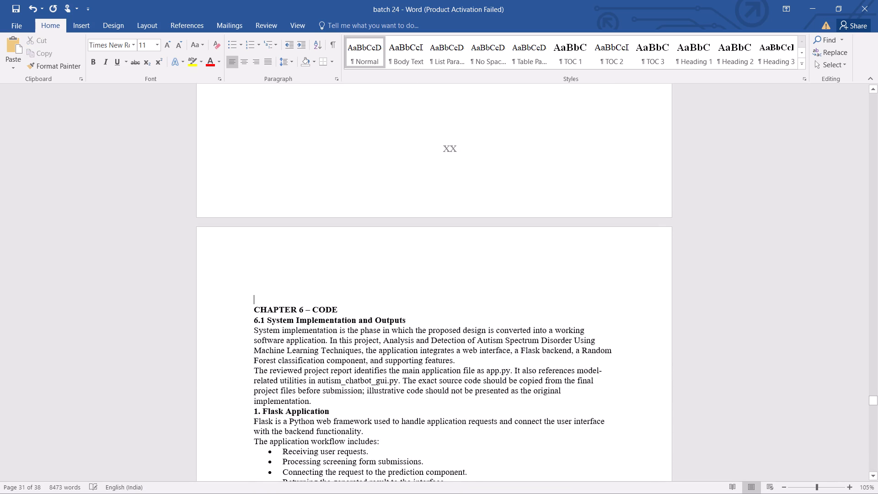
{"action": "key", "text": "BackSpace"}
{"action": "key", "text": "BackSpace"}
{"action": "key", "text": "BackSpace"}
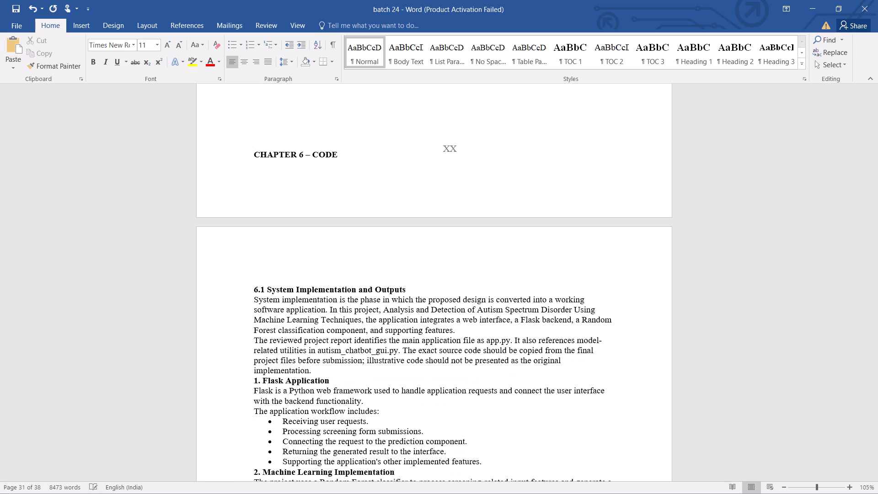
{"action": "key", "text": "Return"}
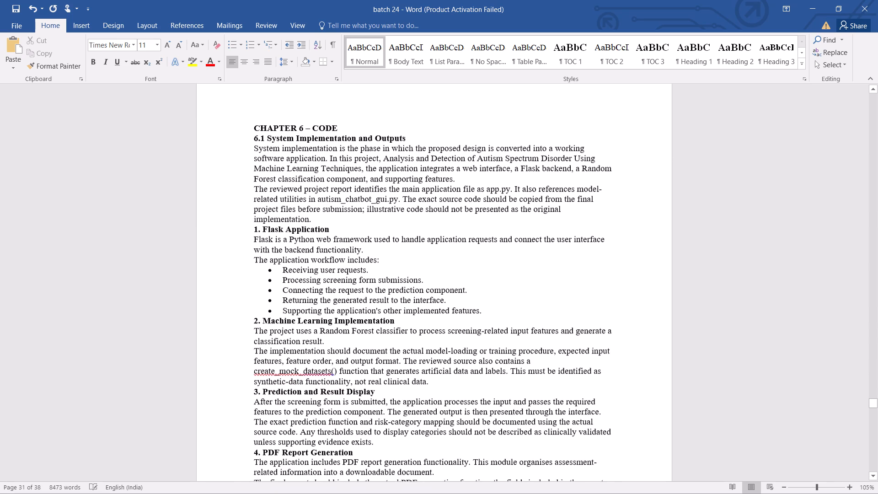
Format the "CHAPTER 6 – CODE" heading as 14 pt and centred, and add a blank line below it.
{"action": "left_click_drag", "start_coordinate": [251, 124], "coordinate": [330, 122]}
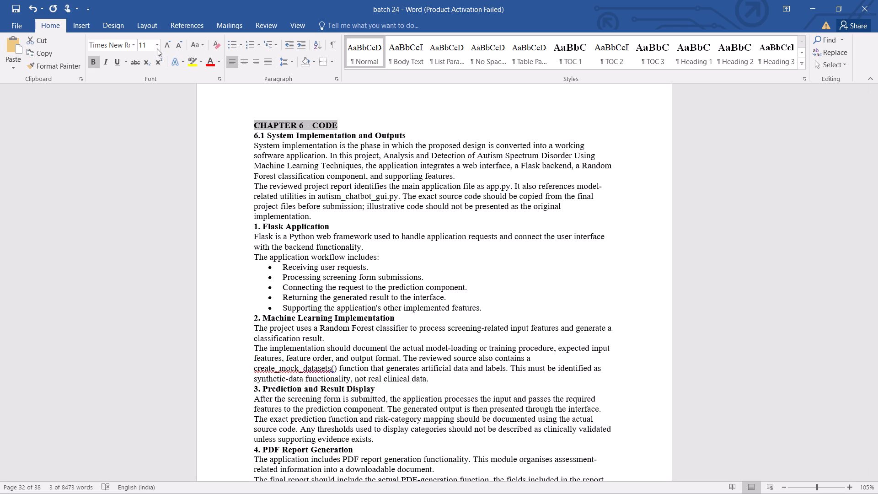
{"action": "left_click", "coordinate": [171, 42]}
{"action": "left_click", "coordinate": [171, 42]}
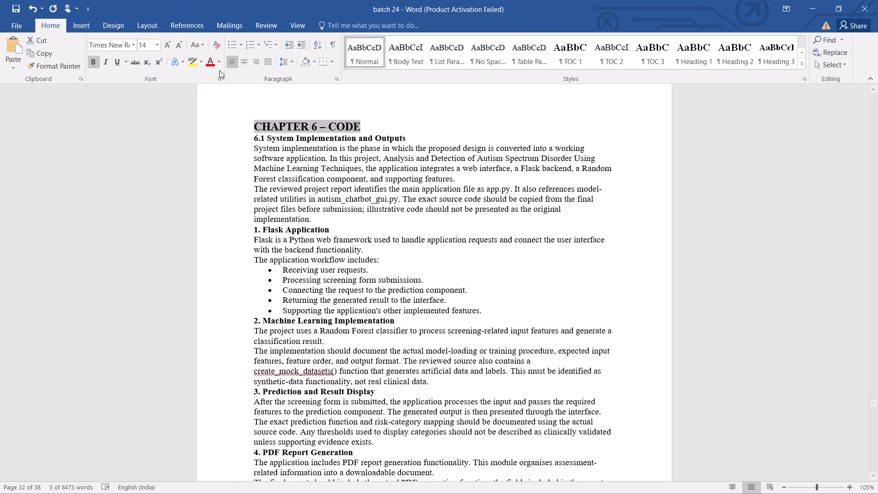
{"action": "left_click", "coordinate": [246, 60]}
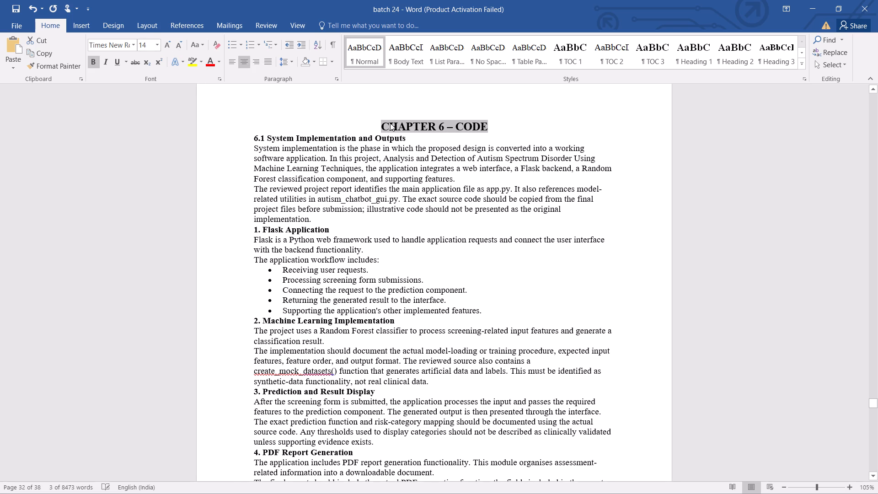
{"action": "left_click", "coordinate": [497, 124]}
{"action": "key", "text": "Return"}
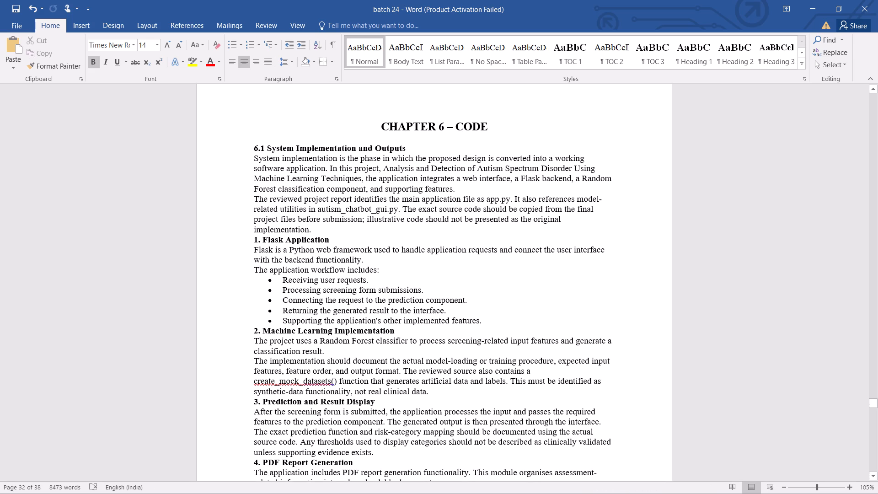
Format section 6.1, from its heading through "Each screenshot should have a figure number and caption.", as 12 pt, justified, with 1.5 line spacing.
{"action": "left_click_drag", "start_coordinate": [254, 147], "coordinate": [476, 493]}
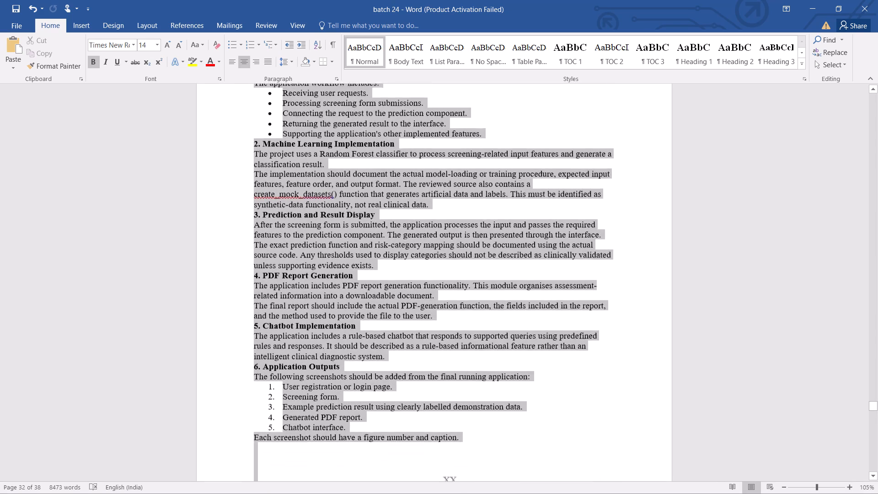
{"action": "left_click_drag", "start_coordinate": [476, 493], "coordinate": [468, 349]}
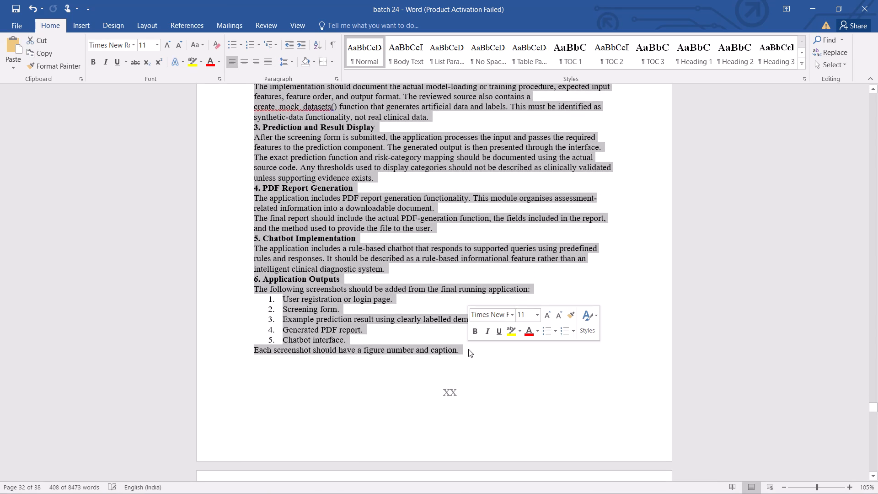
{"action": "left_click", "coordinate": [535, 315]}
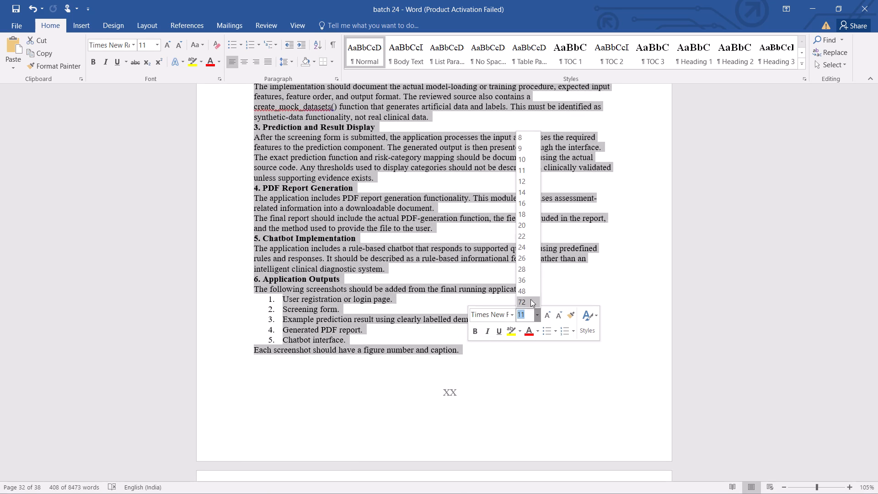
{"action": "left_click", "coordinate": [523, 183]}
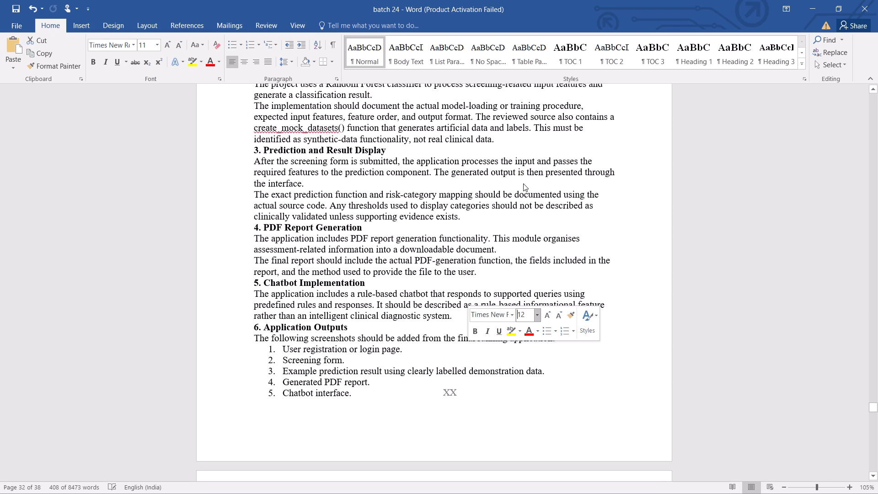
{"action": "left_click", "coordinate": [269, 60]}
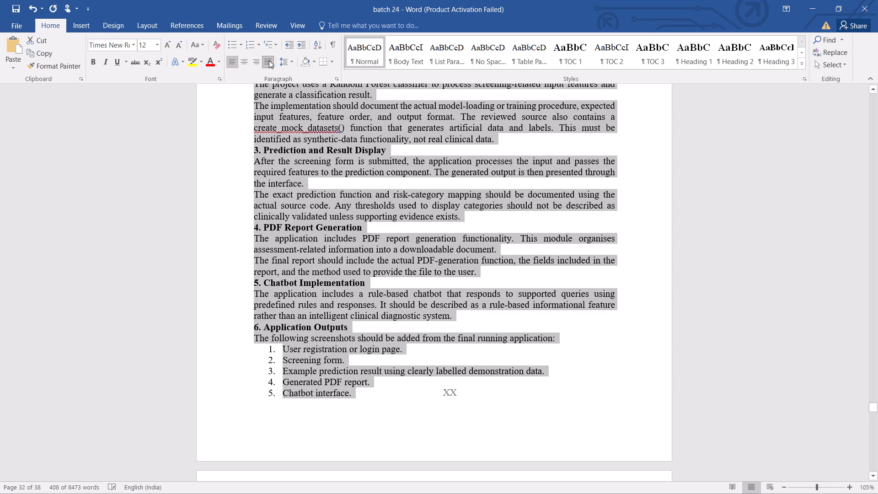
{"action": "left_click", "coordinate": [293, 60]}
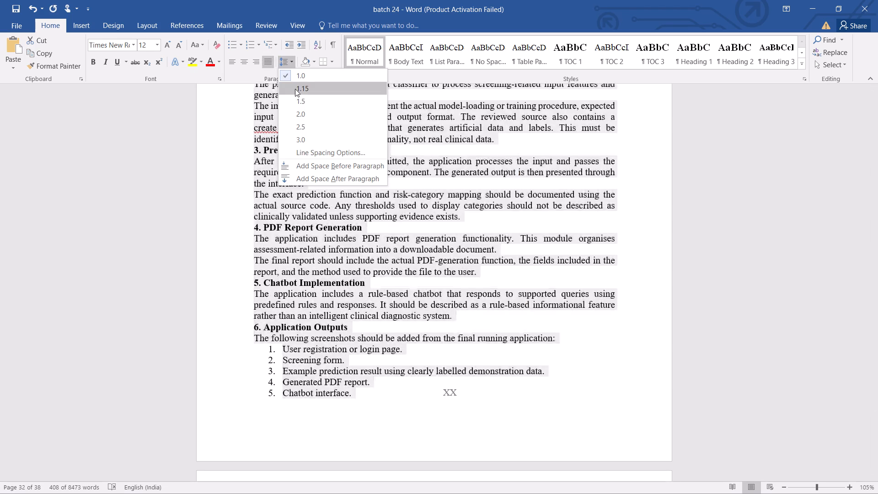
{"action": "left_click", "coordinate": [297, 105]}
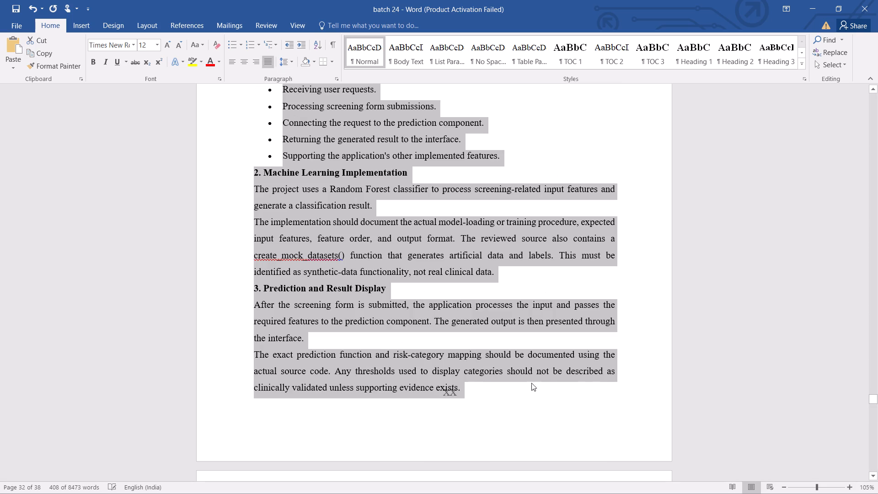
Insert two paragraph breaks before "clinically validated unless supporting evidence exists." to move that line onto the next page.
{"action": "left_click", "coordinate": [613, 374]}
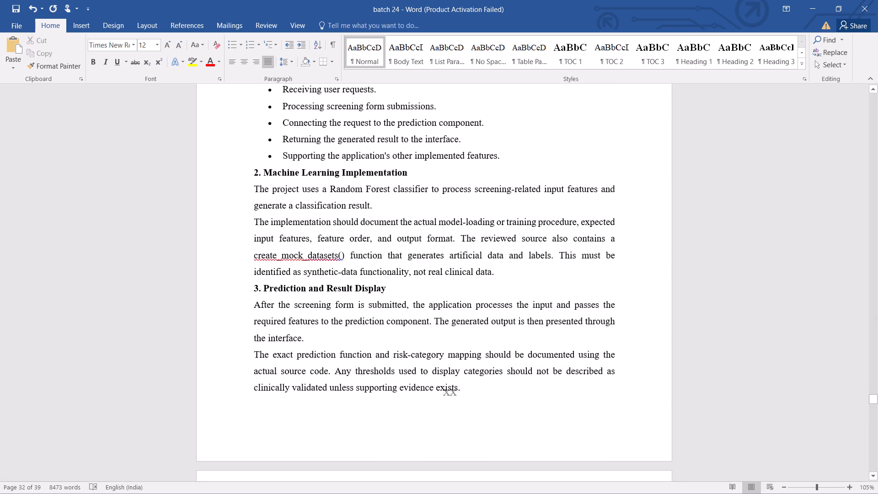
{"action": "key", "text": "Right"}
{"action": "key", "text": "Return"}
{"action": "key", "text": "Return"}
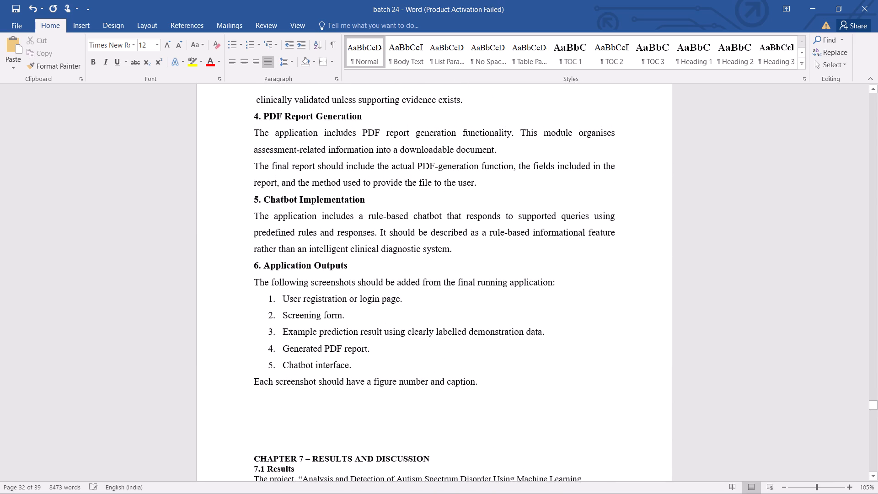
Reapply 1.5 line spacing and justified alignment from "clinically validated unless supporting evidence exists." through the end of "6. Application Outputs".
{"action": "left_click_drag", "start_coordinate": [484, 382], "coordinate": [233, 88]}
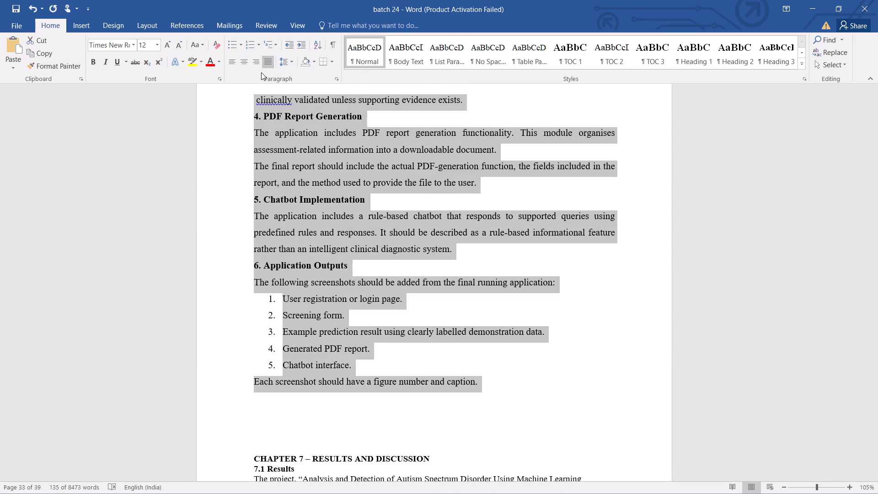
{"action": "left_click", "coordinate": [292, 60]}
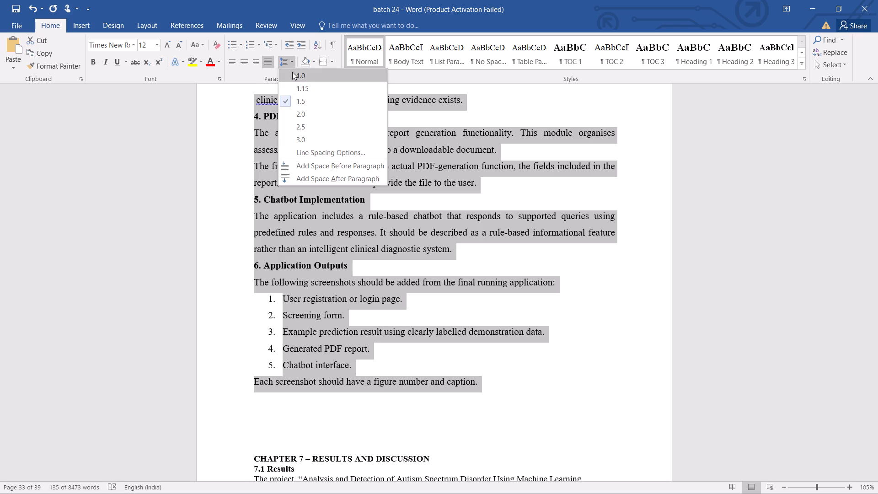
{"action": "left_click", "coordinate": [298, 100]}
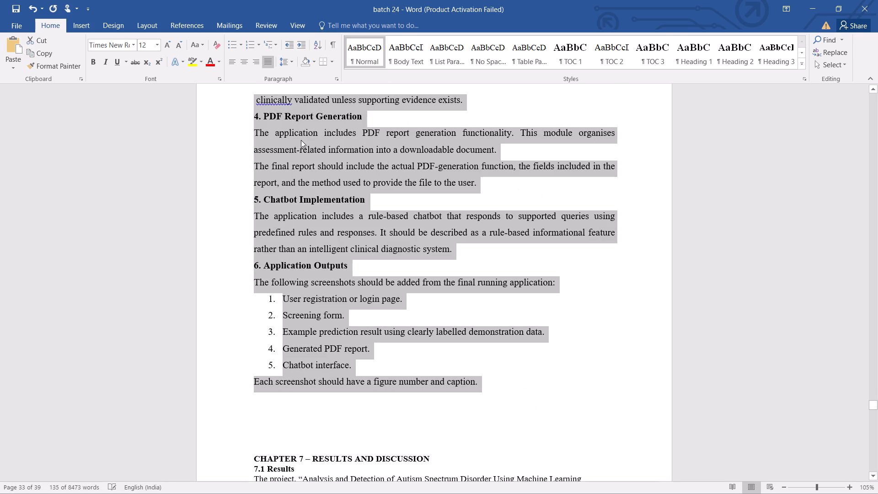
{"action": "left_click", "coordinate": [263, 62]}
{"action": "left_click", "coordinate": [263, 62]}
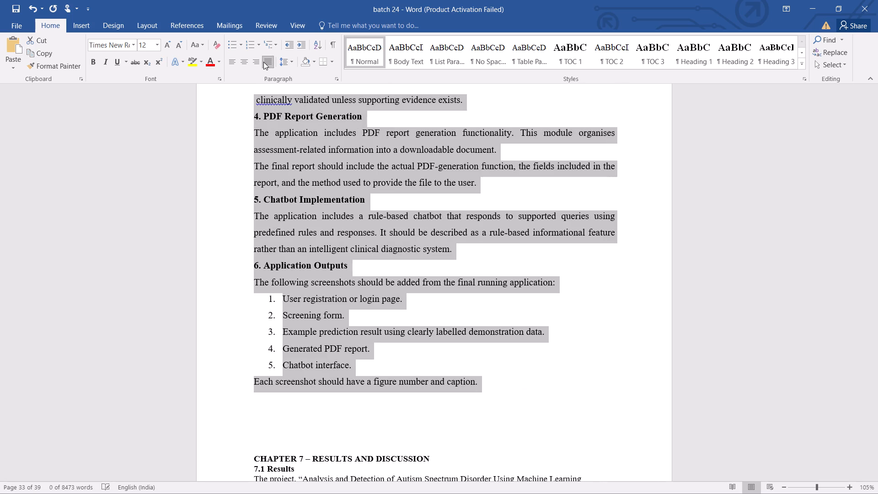
{"action": "left_click", "coordinate": [208, 200]}
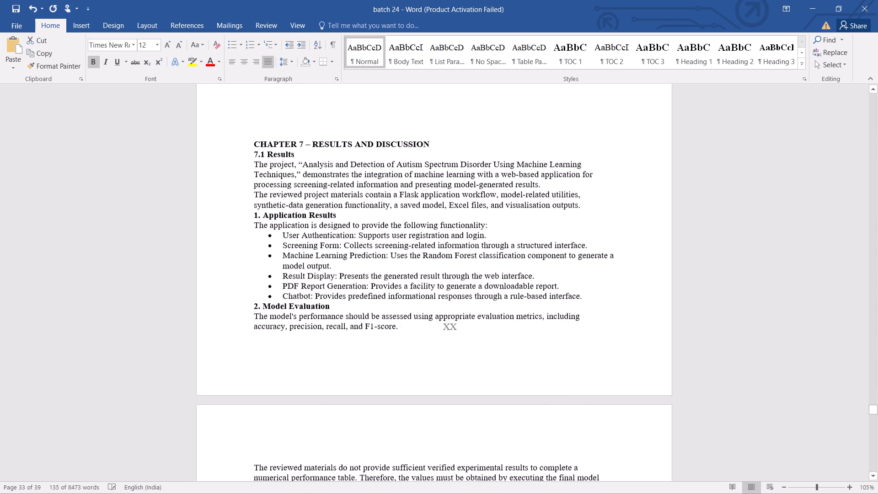
Insert blank lines above the "CHAPTER 7 – RESULTS AND DISCUSSION" heading so that it starts at the top of the next page.
{"action": "left_click", "coordinate": [249, 140]}
{"action": "key", "text": "Return"}
{"action": "key", "text": "Return"}
{"action": "key", "text": "Return"}
{"action": "key", "text": "Return"}
{"action": "key", "text": "Return"}
{"action": "key", "text": "Return"}
{"action": "key", "text": "Return"}
{"action": "key", "text": "Return"}
{"action": "key", "text": "Return"}
{"action": "key", "text": "Return"}
{"action": "key", "text": "Return"}
{"action": "key", "text": "Return"}
{"action": "key", "text": "Return"}
{"action": "key", "text": "Return"}
{"action": "key", "text": "Return"}
{"action": "key", "text": "Return"}
{"action": "key", "text": "Return"}
{"action": "key", "text": "Return"}
{"action": "key", "text": "Return"}
{"action": "key", "text": "Return"}
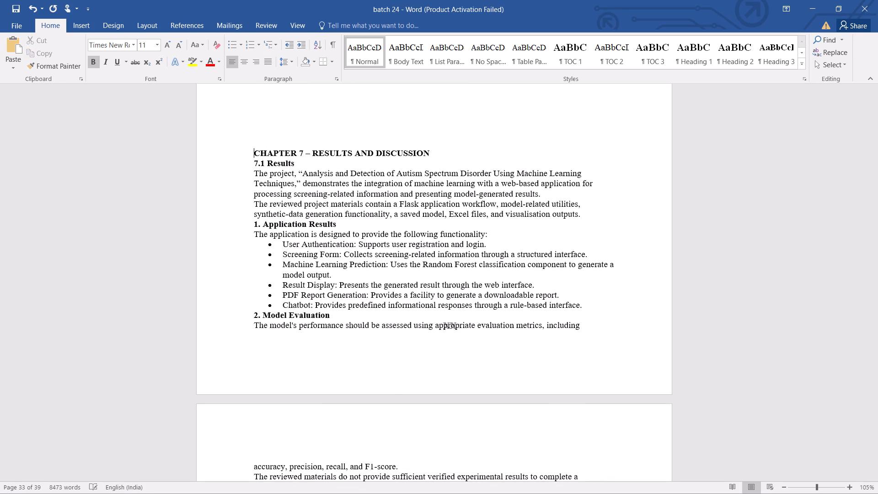
{"action": "key", "text": "Return"}
{"action": "key", "text": "Return"}
{"action": "key", "text": "Return"}
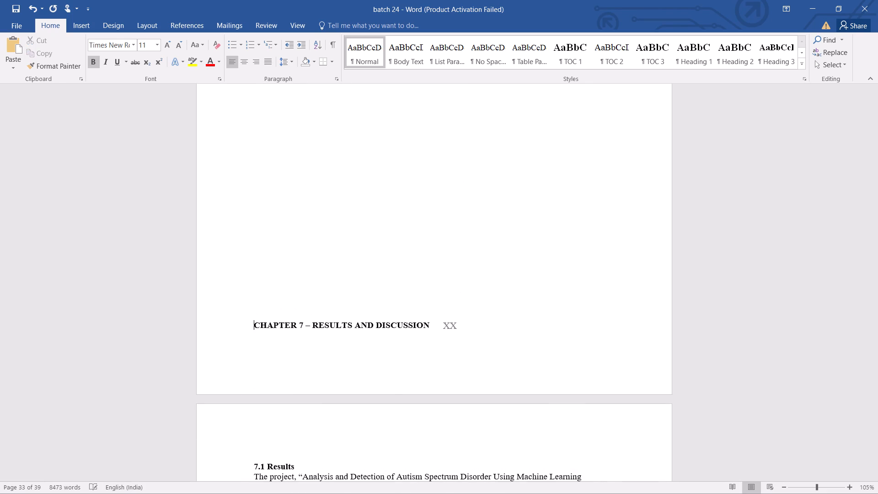
{"action": "key", "text": "Return"}
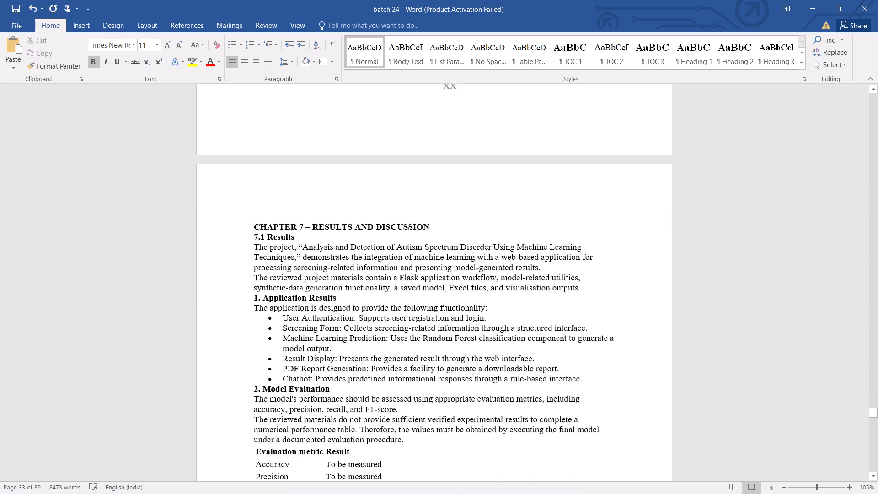
Format the "CHAPTER 7 – RESULTS AND DISCUSSION" heading as 14 pt and centred, and add a blank line below it.
{"action": "left_click_drag", "start_coordinate": [252, 127], "coordinate": [437, 131]}
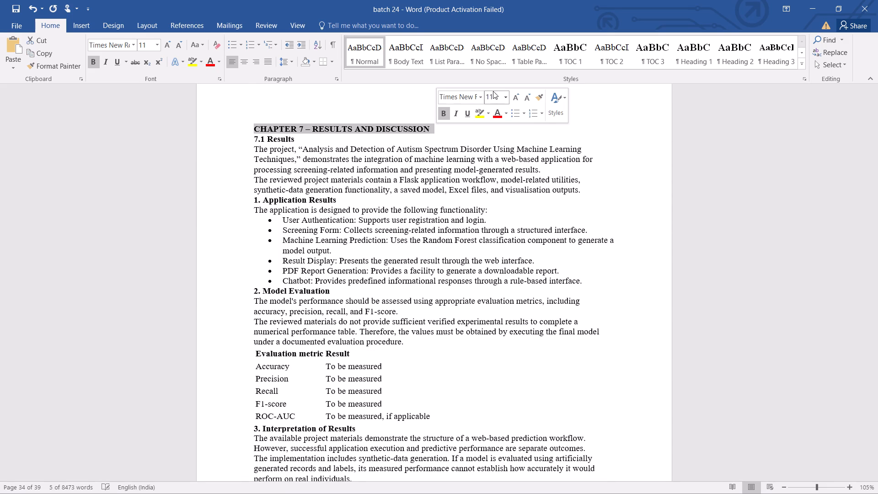
{"action": "double_click", "coordinate": [515, 96]}
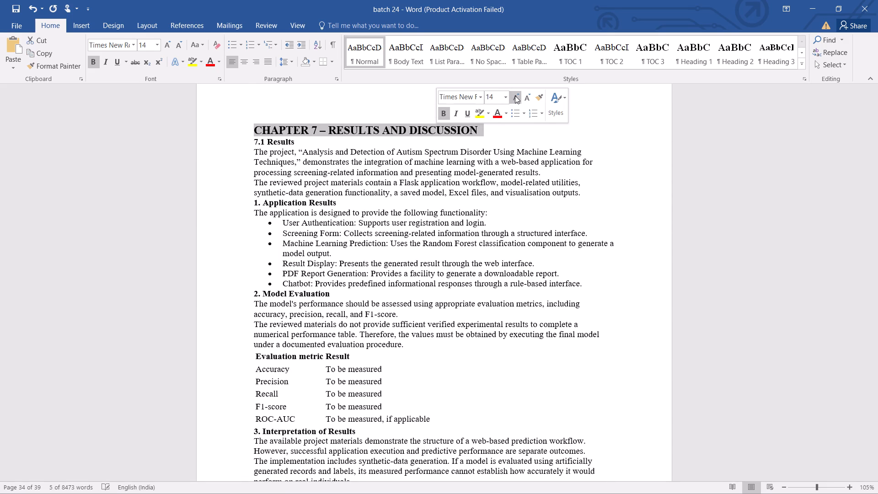
{"action": "left_click", "coordinate": [247, 60]}
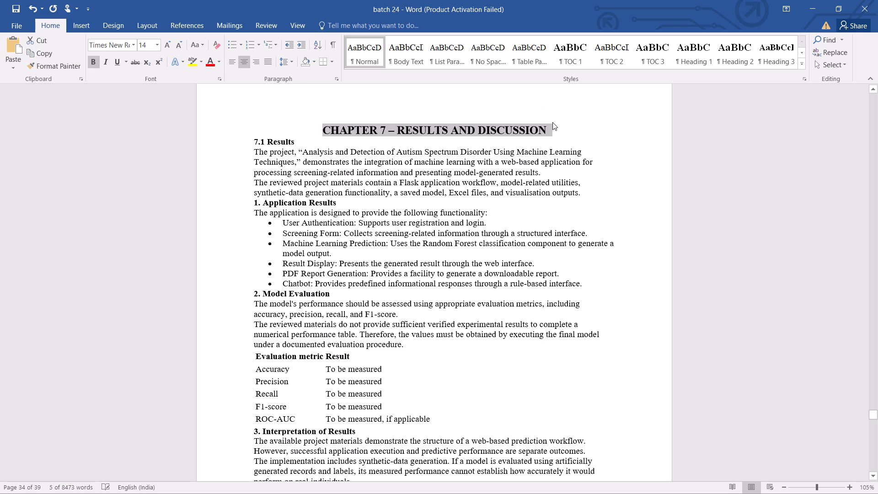
{"action": "left_click", "coordinate": [552, 122]}
{"action": "key", "text": "Return"}
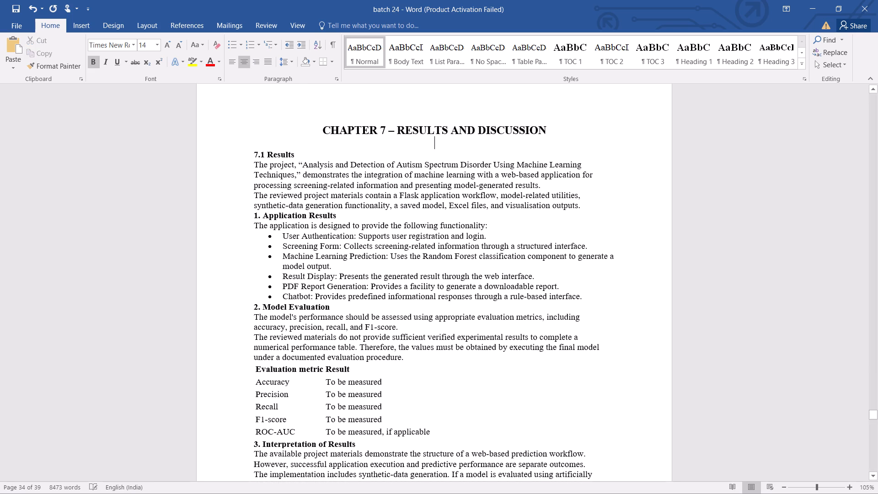
Format section 7.1, from "7.1 Results" through the Conclusion paragraph and including the metrics table, as 12 pt, justified, with 1.5 line spacing.
{"action": "left_click_drag", "start_coordinate": [252, 152], "coordinate": [484, 493]}
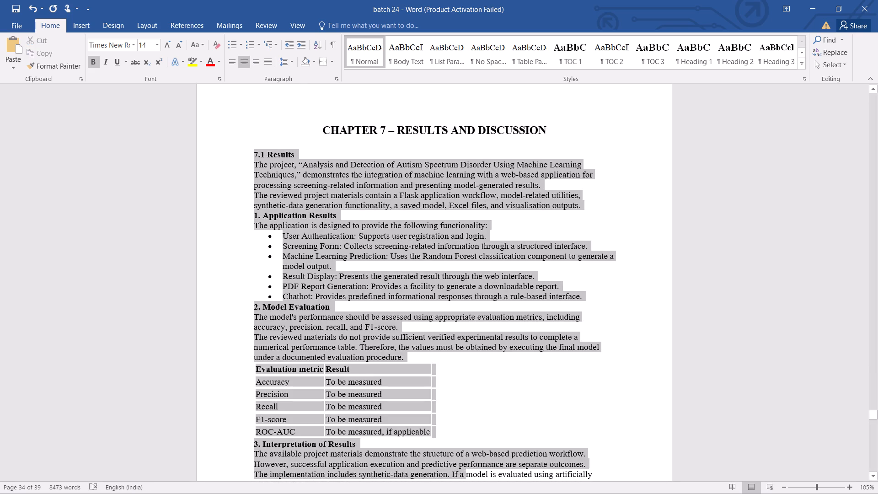
{"action": "left_click_drag", "start_coordinate": [484, 493], "coordinate": [627, 277]}
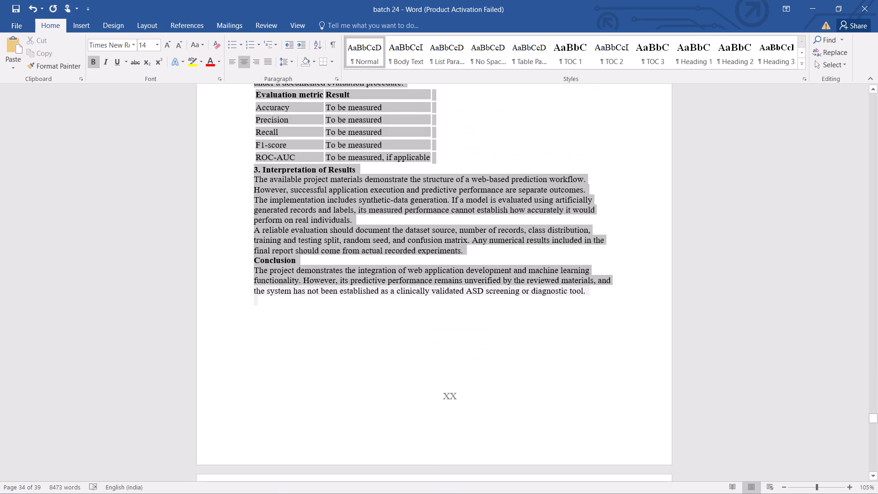
{"action": "left_click_drag", "start_coordinate": [627, 277], "coordinate": [603, 311]}
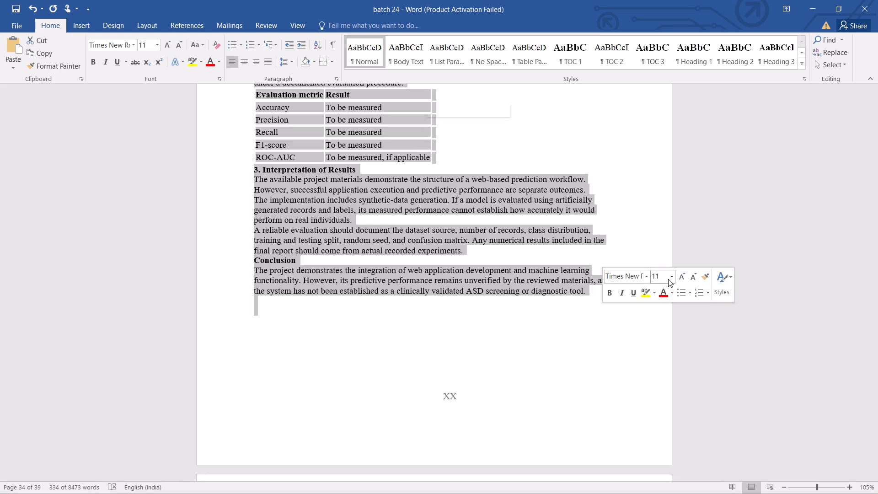
{"action": "left_click", "coordinate": [669, 279]}
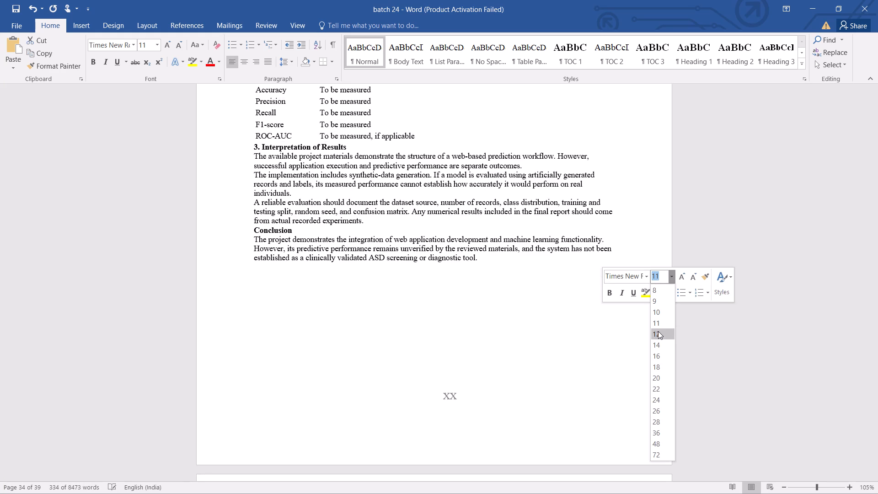
{"action": "left_click", "coordinate": [658, 331]}
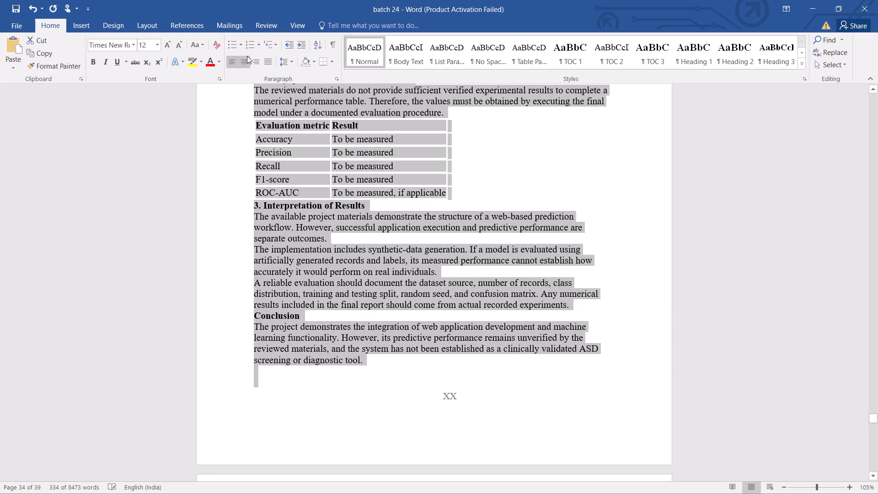
{"action": "left_click", "coordinate": [266, 60]}
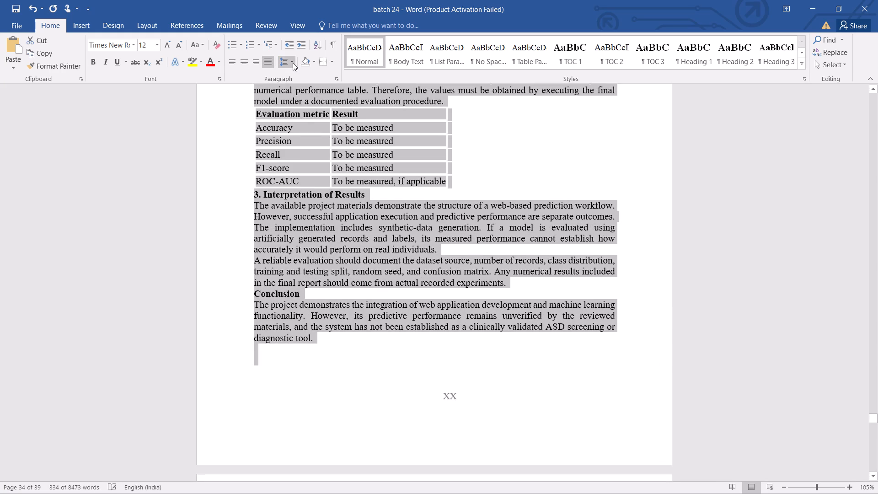
{"action": "left_click", "coordinate": [293, 63]}
{"action": "left_click", "coordinate": [300, 96]}
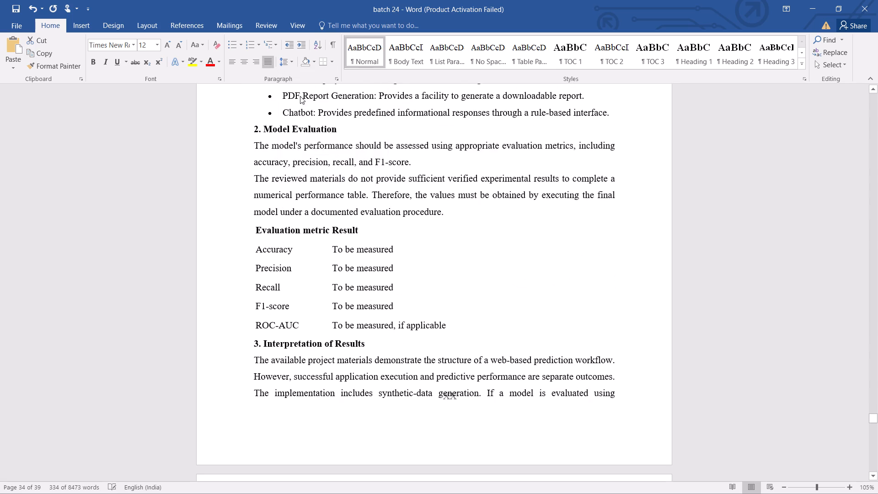
Insert a paragraph break before "The implementation includes synthetic-data generation" to move that paragraph onto the next page.
{"action": "left_click", "coordinate": [616, 378]}
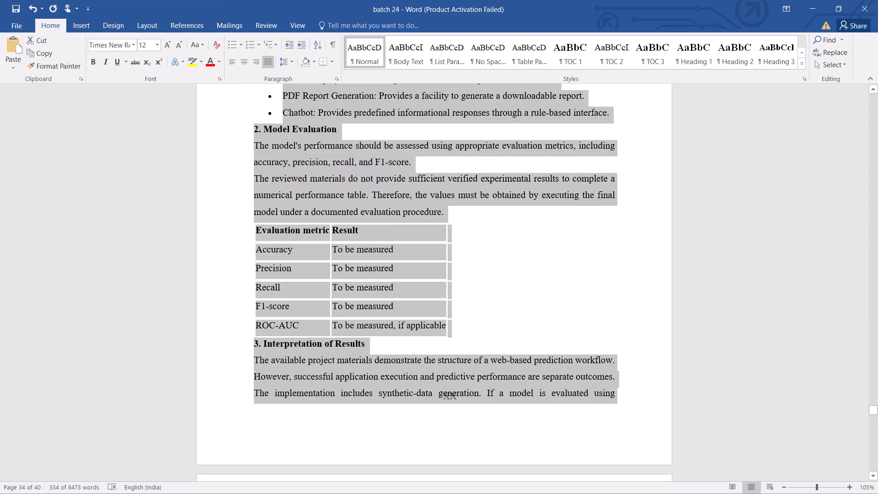
{"action": "key", "text": "Return"}
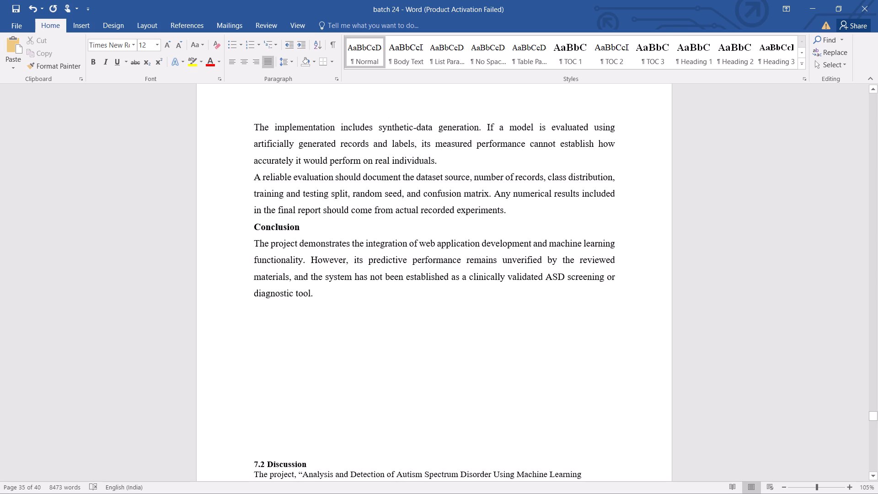
Remove the surplus blank lines above the "7.2 Discussion" heading, leaving one blank line after the preceding Conclusion paragraph.
{"action": "left_click", "coordinate": [251, 462]}
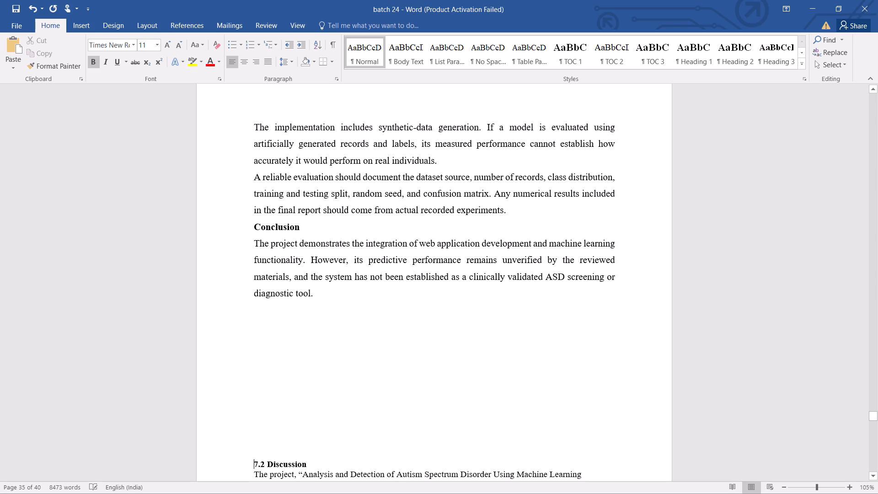
{"action": "key", "text": "BackSpace"}
{"action": "key", "text": "BackSpace"}
{"action": "key", "text": "BackSpace"}
{"action": "key", "text": "BackSpace"}
{"action": "key", "text": "BackSpace"}
{"action": "key", "text": "BackSpace"}
{"action": "key", "text": "BackSpace"}
{"action": "key", "text": "BackSpace"}
{"action": "key", "text": "BackSpace"}
{"action": "key", "text": "BackSpace"}
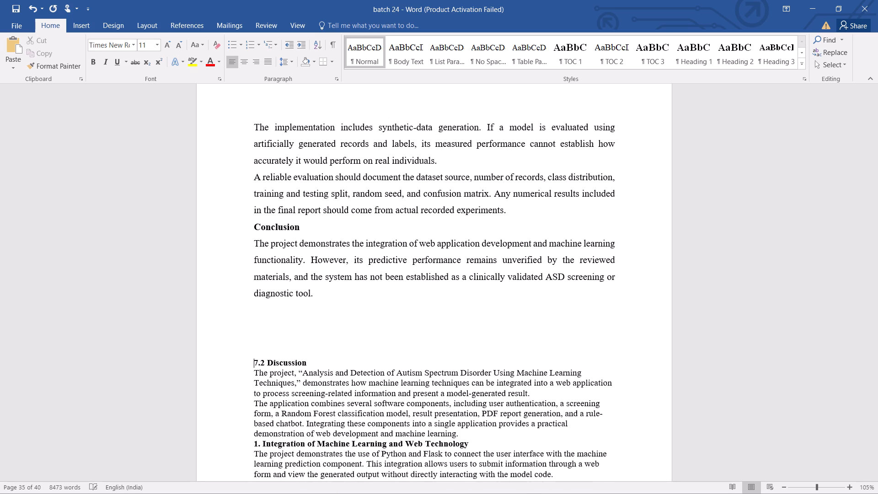
{"action": "key", "text": "BackSpace"}
{"action": "key", "text": "BackSpace"}
{"action": "key", "text": "BackSpace"}
{"action": "key", "text": "BackSpace"}
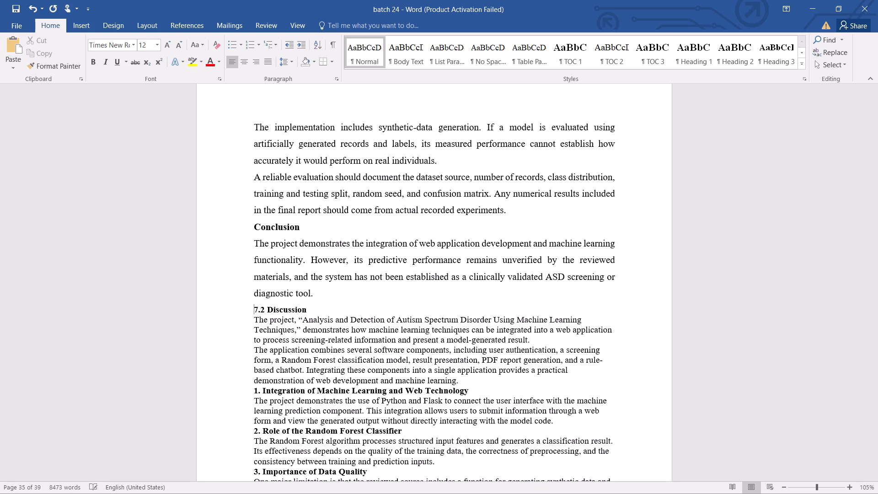
{"action": "key", "text": "Return"}
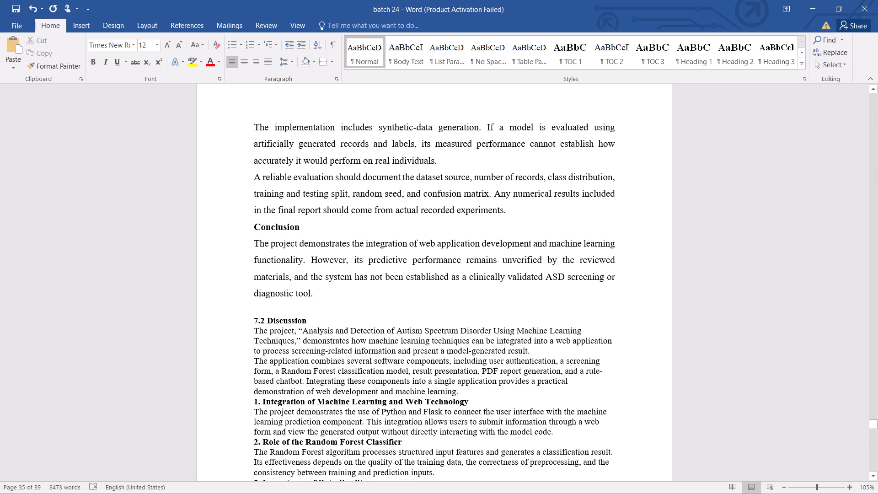
Format the text from "The implementation includes synthetic-data generation" through section 7.2's Conclusion as 12 pt, justified, with 1.5 line spacing.
{"action": "left_click_drag", "start_coordinate": [253, 125], "coordinate": [535, 481]}
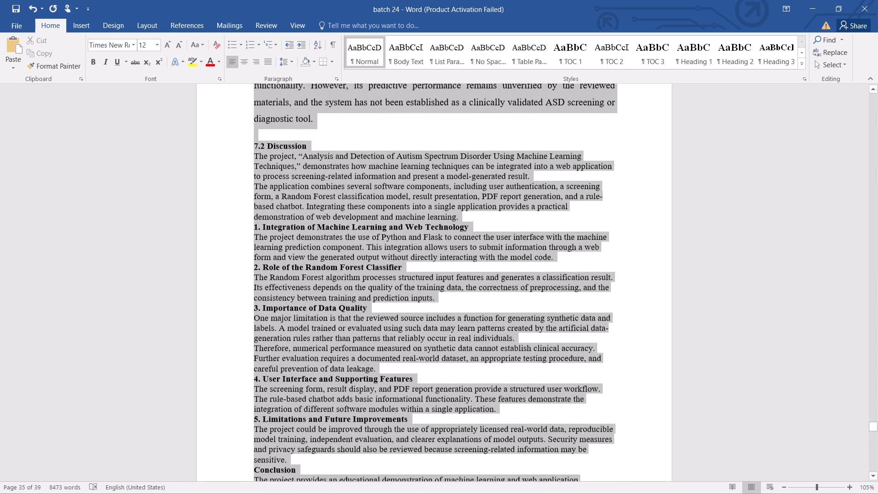
{"action": "left_click_drag", "start_coordinate": [535, 481], "coordinate": [589, 465]}
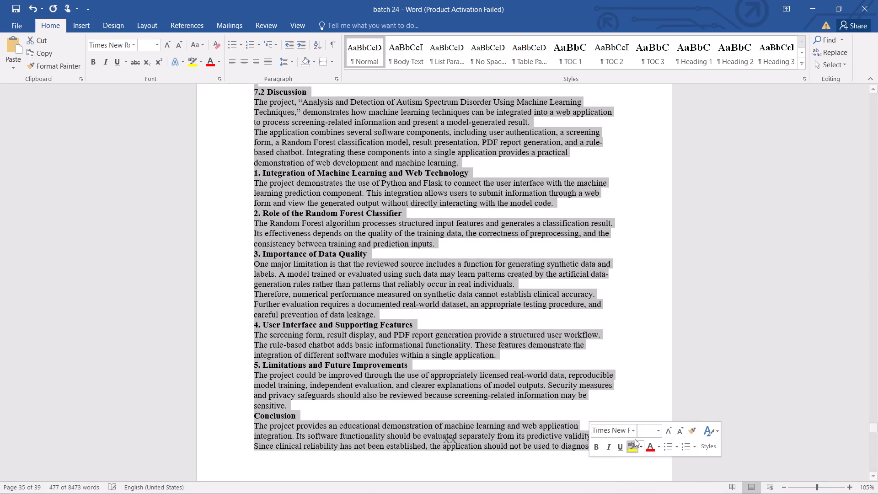
{"action": "left_click", "coordinate": [658, 432]}
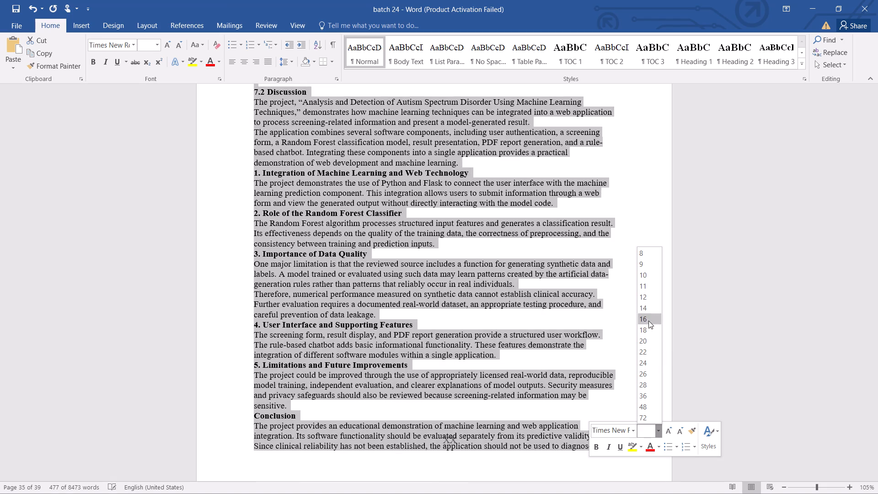
{"action": "left_click", "coordinate": [642, 297]}
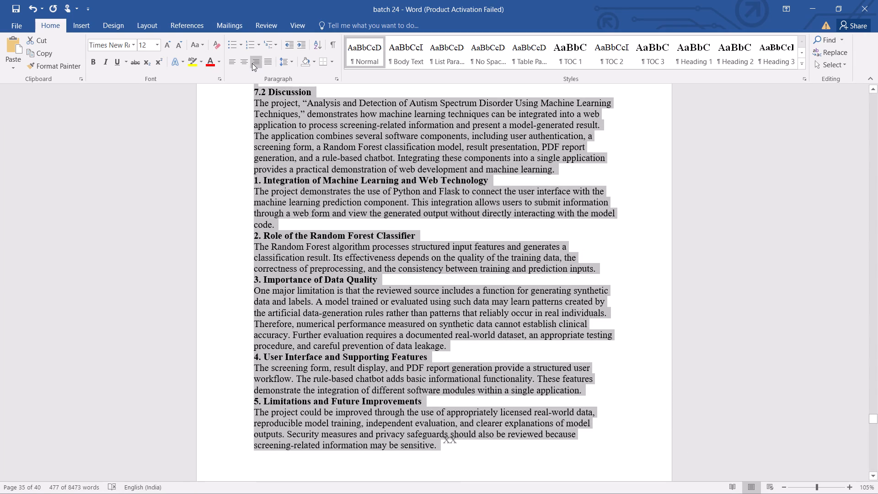
{"action": "left_click", "coordinate": [265, 62]}
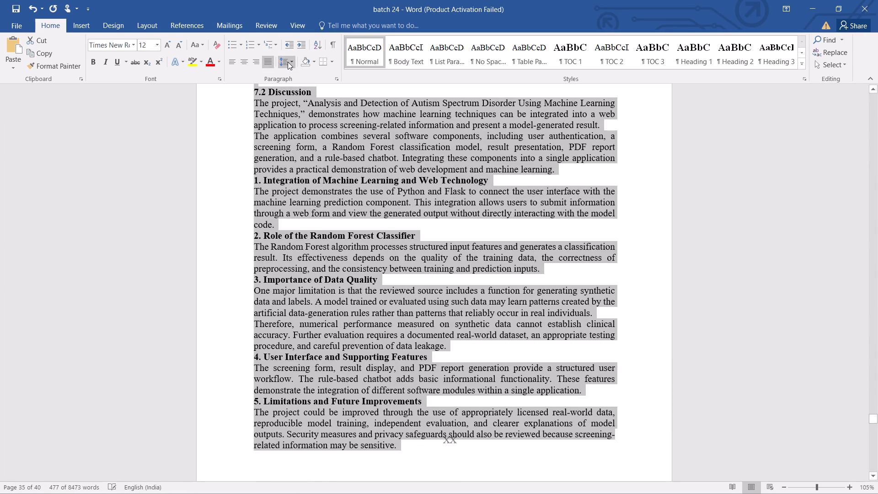
{"action": "left_click", "coordinate": [288, 62]}
{"action": "left_click", "coordinate": [297, 96]}
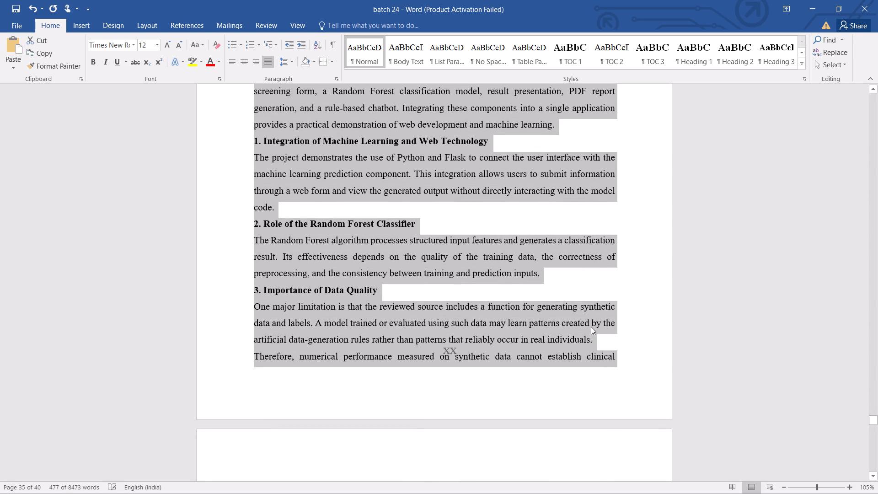
Insert a paragraph break before "Therefore, numerical performance measured on synthetic data" to move that paragraph onto the next page.
{"action": "left_click", "coordinate": [599, 340]}
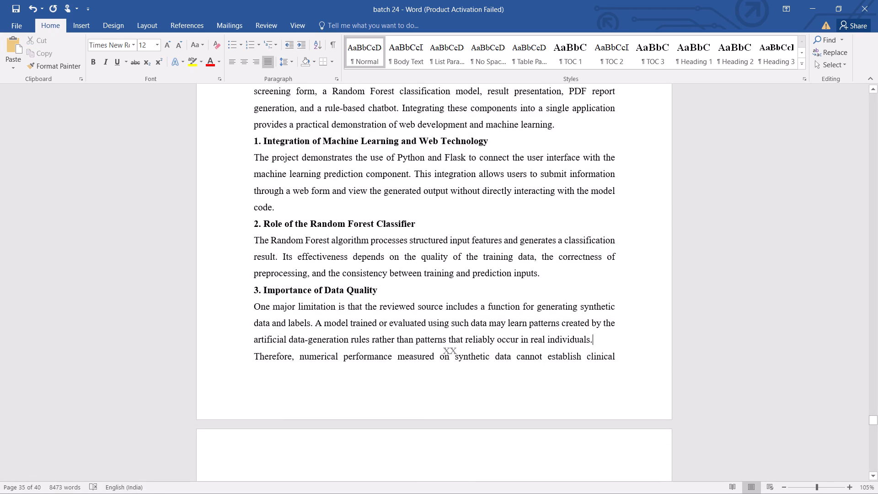
{"action": "key", "text": "Return"}
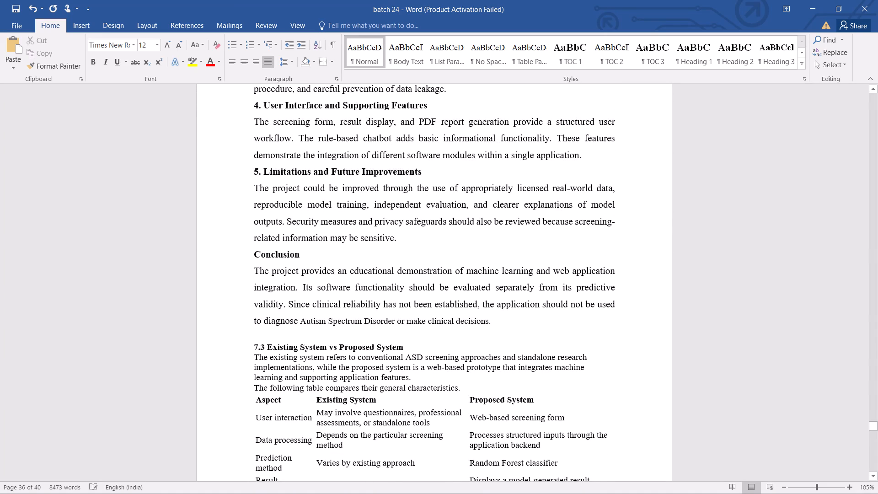
Format the text from "Therefore, numerical performance" through section 7.3's comparison table as Times New Roman, 12 pt, justified, with 1.5 line spacing.
{"action": "left_click_drag", "start_coordinate": [256, 156], "coordinate": [556, 493]}
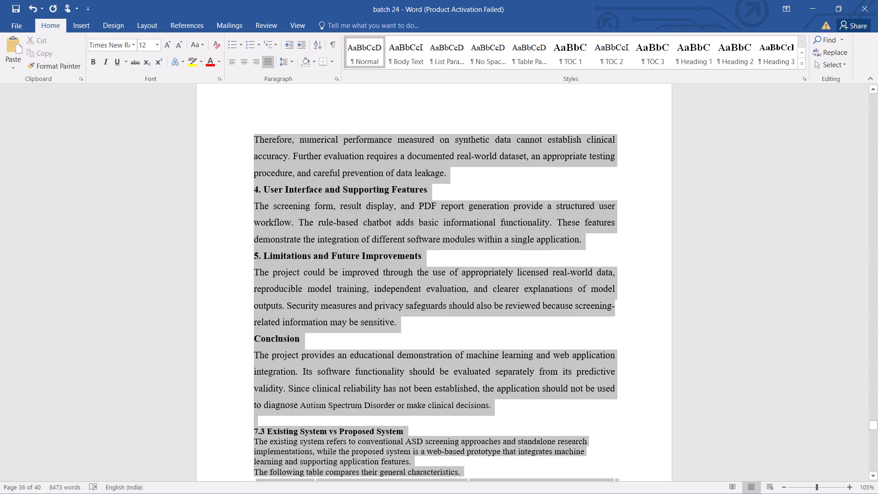
{"action": "left_click_drag", "start_coordinate": [556, 493], "coordinate": [567, 411]}
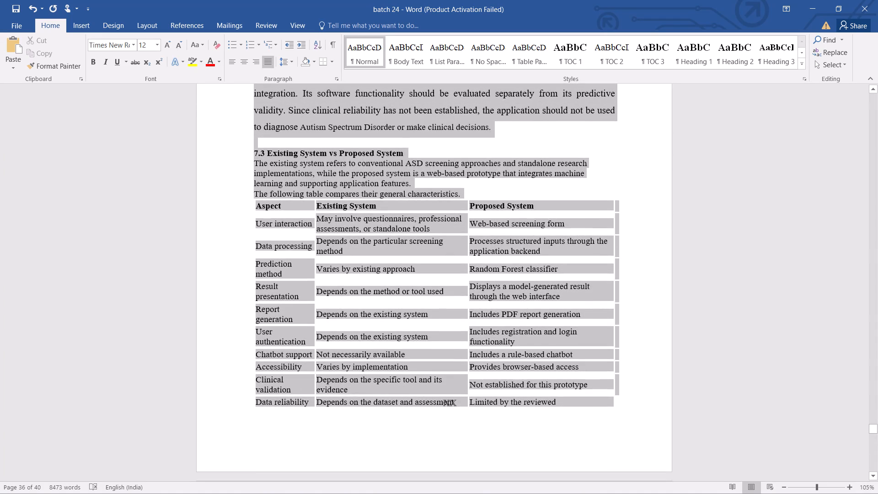
{"action": "left_click_drag", "start_coordinate": [567, 411], "coordinate": [574, 413]}
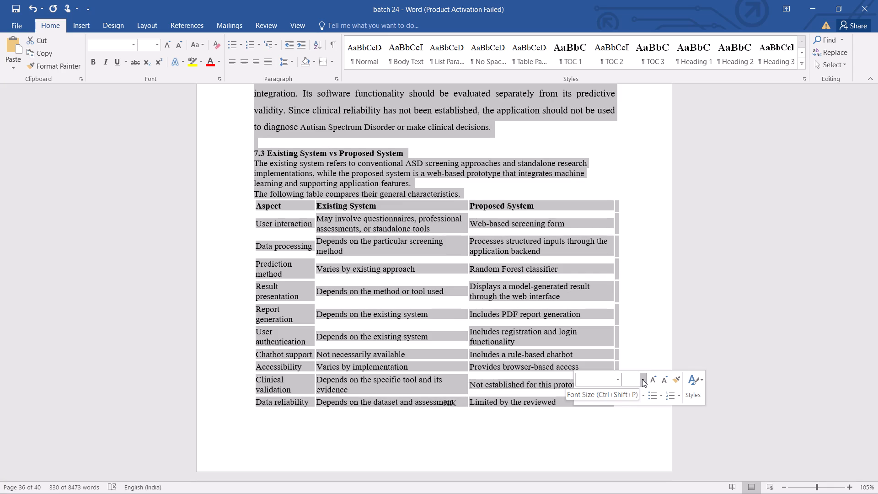
{"action": "left_click", "coordinate": [617, 379]}
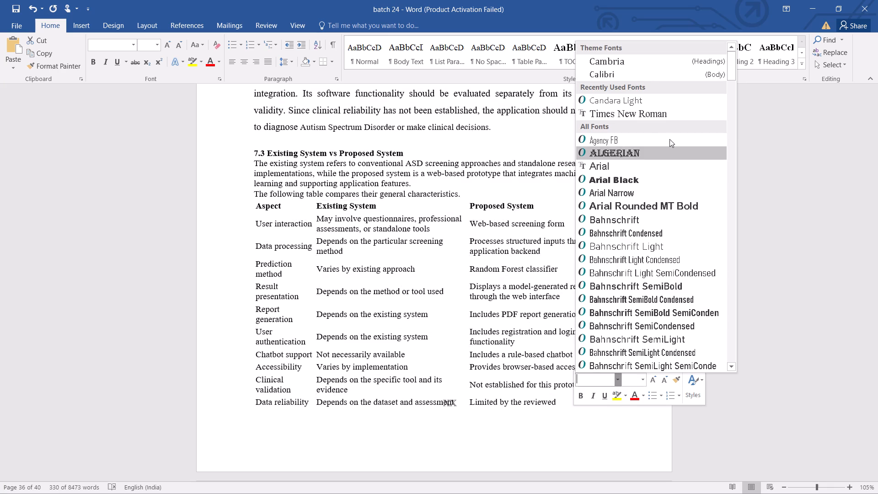
{"action": "left_click", "coordinate": [654, 111]}
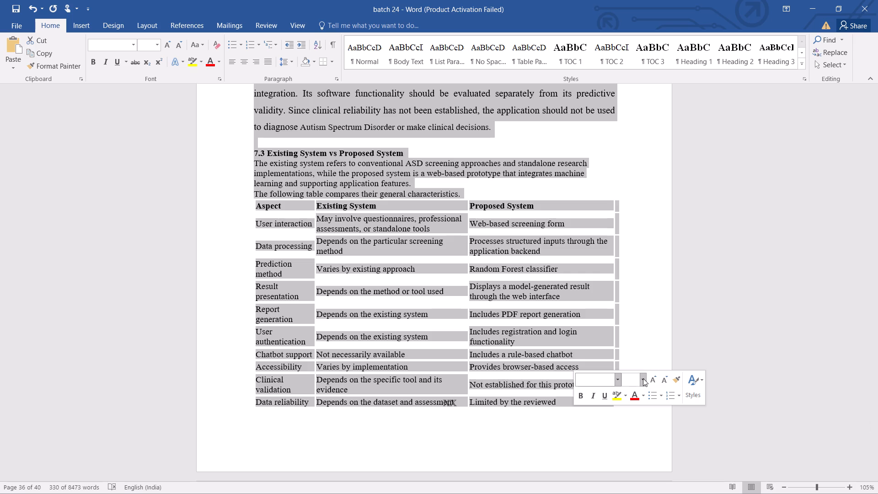
{"action": "left_click", "coordinate": [643, 378]}
{"action": "left_click", "coordinate": [637, 246]}
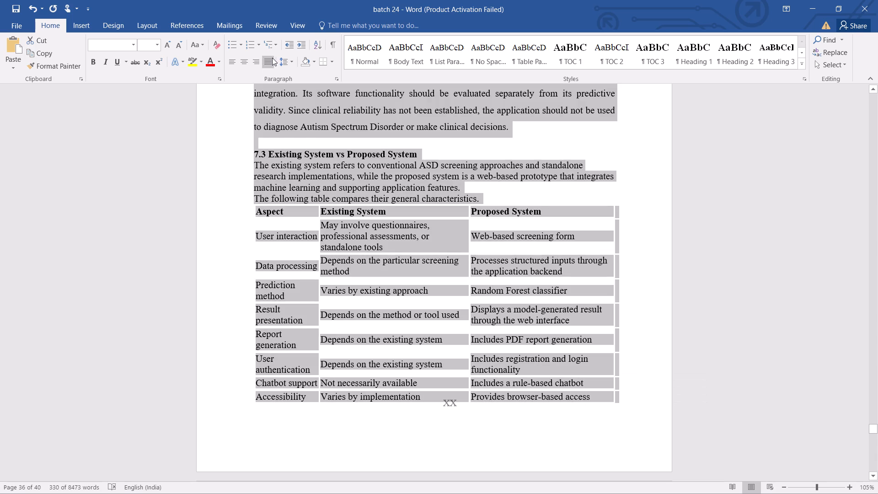
{"action": "left_click", "coordinate": [273, 58]}
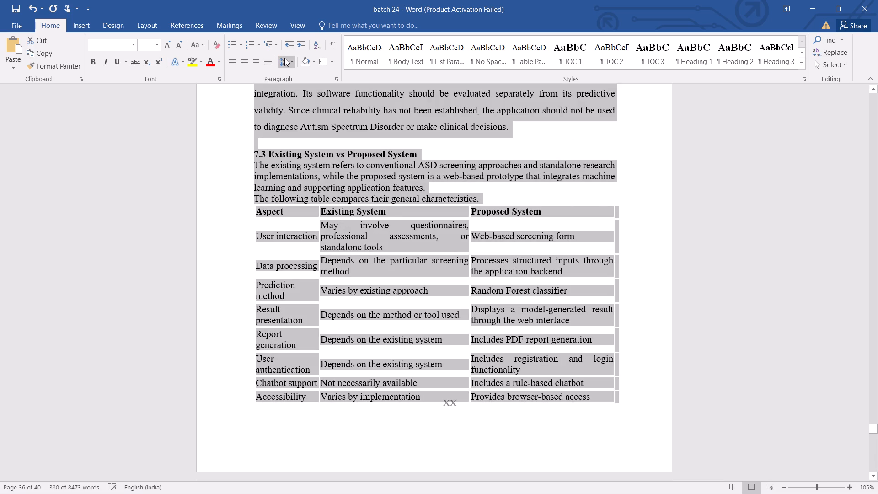
{"action": "left_click", "coordinate": [293, 60]}
{"action": "left_click", "coordinate": [305, 99]}
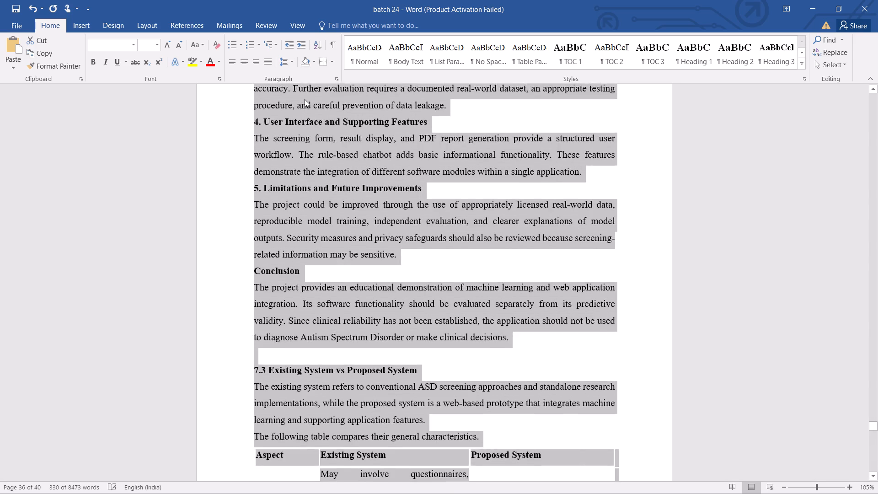
{"action": "left_click", "coordinate": [196, 282]}
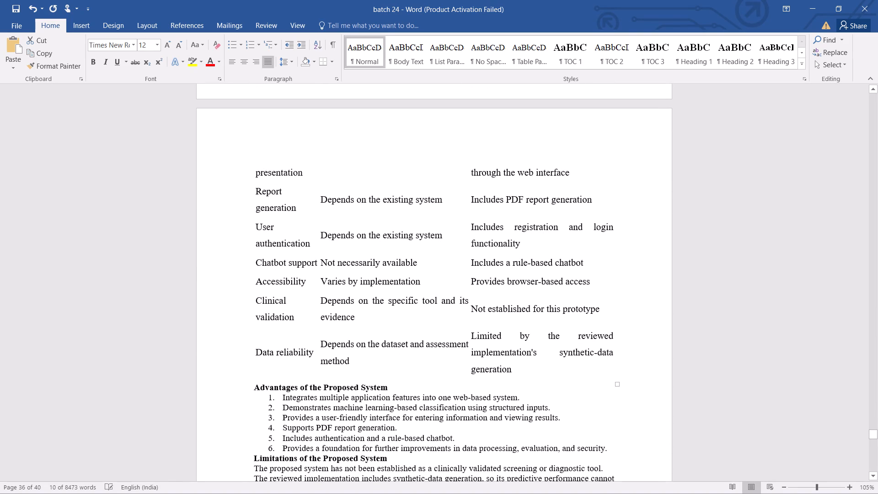
Format section 7.3 from the table's "Result presentation" row through its Conclusion as 14 pt, justified, with 1.5 line spacing.
{"action": "left_click_drag", "start_coordinate": [256, 169], "coordinate": [444, 476]}
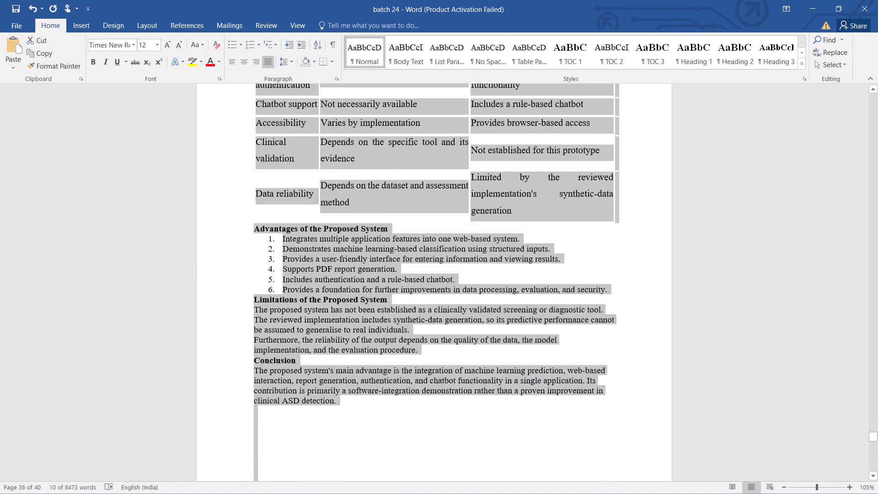
{"action": "left_click_drag", "start_coordinate": [444, 476], "coordinate": [434, 441]}
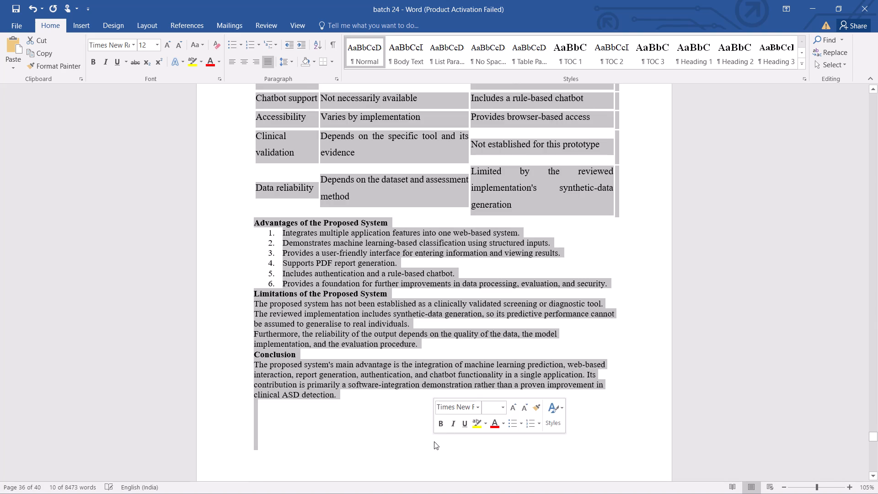
{"action": "left_click", "coordinate": [503, 409]}
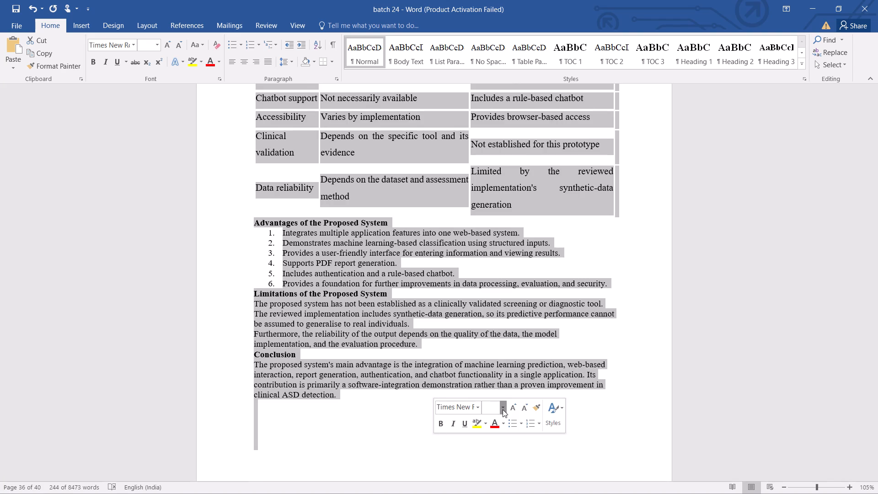
{"action": "left_click", "coordinate": [485, 279]}
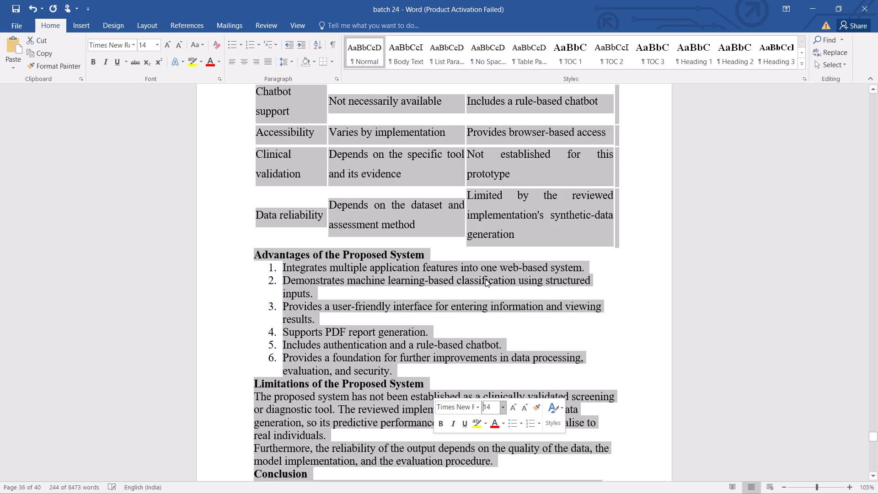
{"action": "left_click", "coordinate": [267, 64]}
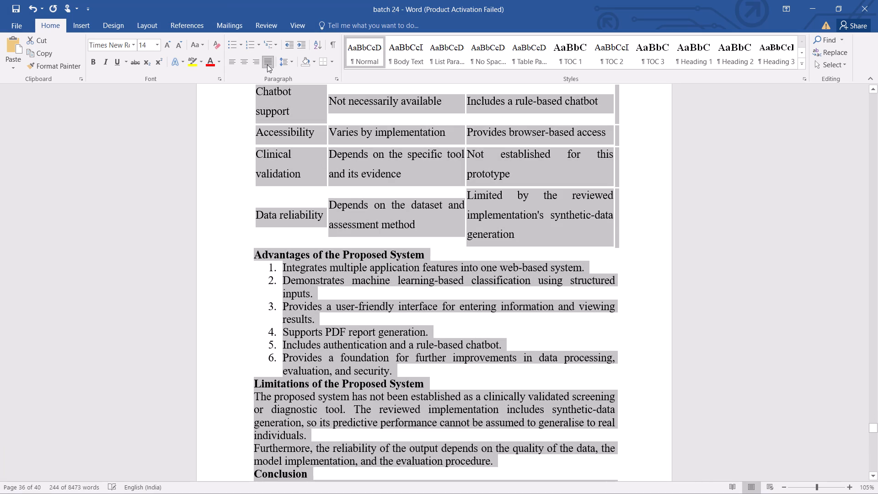
{"action": "left_click", "coordinate": [290, 62]}
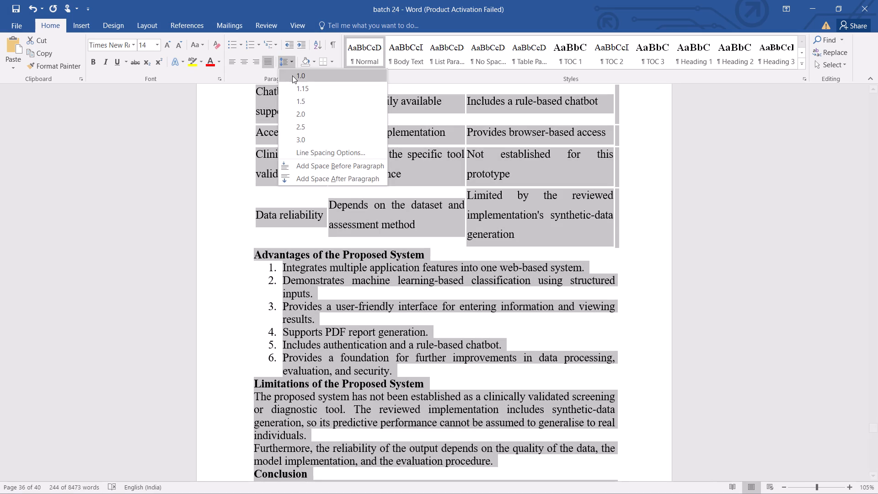
{"action": "left_click", "coordinate": [296, 97]}
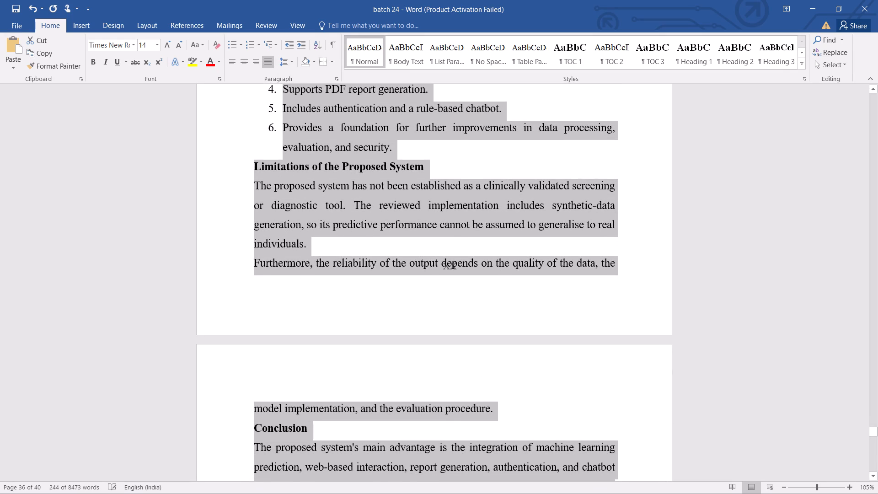
Insert a paragraph break before "Furthermore, the reliability of the output" to move that paragraph onto the next page.
{"action": "left_click", "coordinate": [318, 244]}
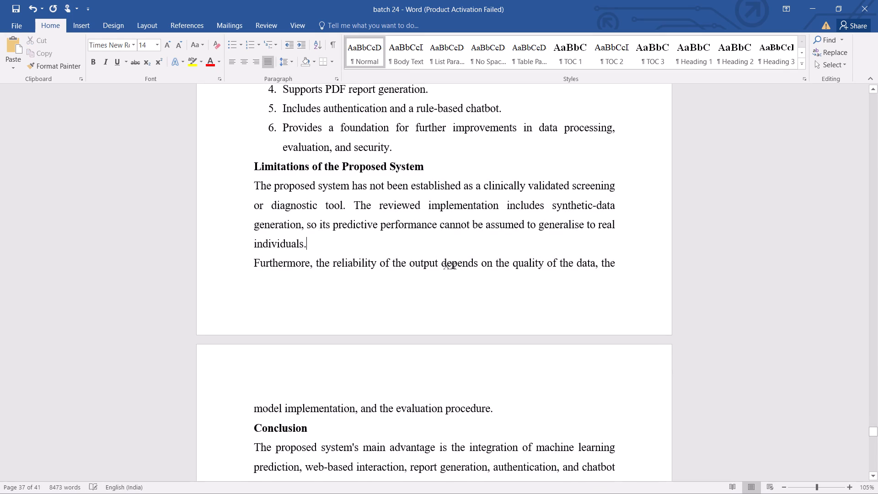
{"action": "key", "text": "Return"}
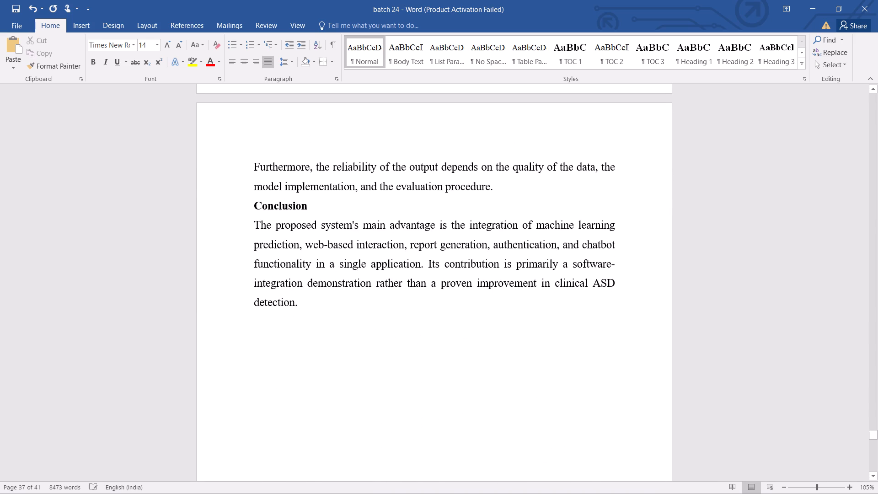
Set the text from "Furthermore, the reliability of the output" through section 7.3's Conclusion paragraph to 12 pt.
{"action": "left_click_drag", "start_coordinate": [303, 308], "coordinate": [240, 174]}
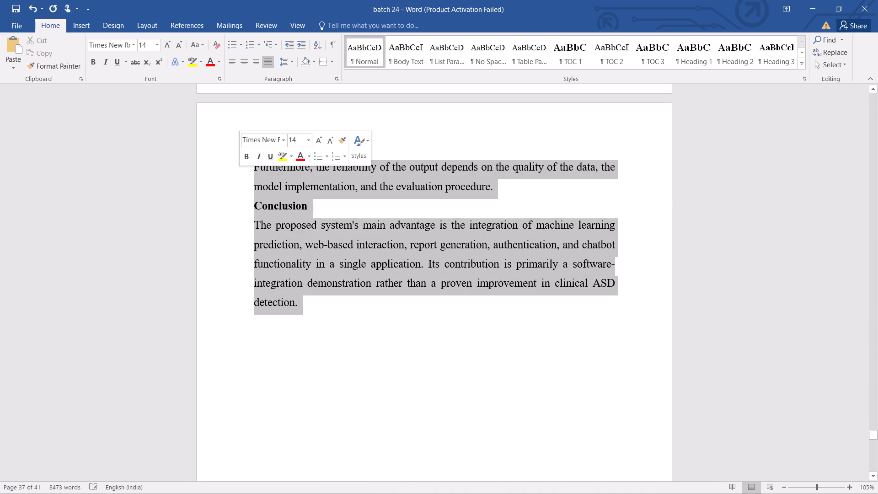
{"action": "left_click", "coordinate": [308, 141]}
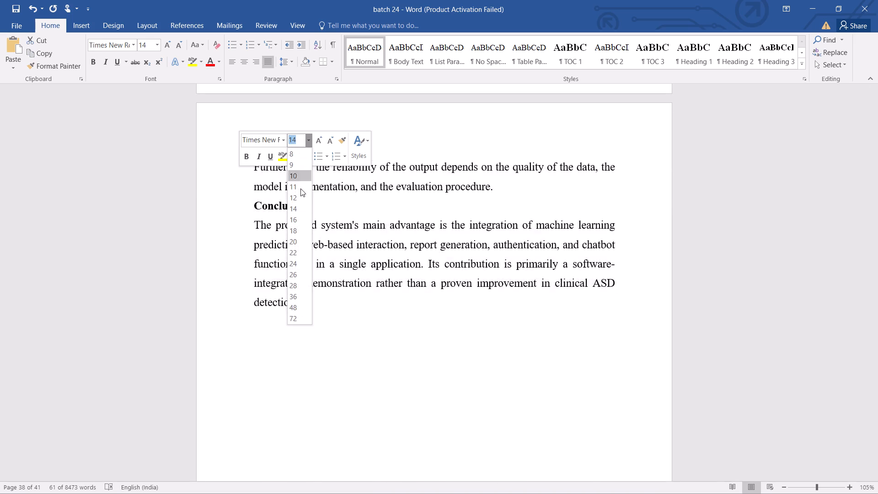
{"action": "left_click", "coordinate": [299, 197]}
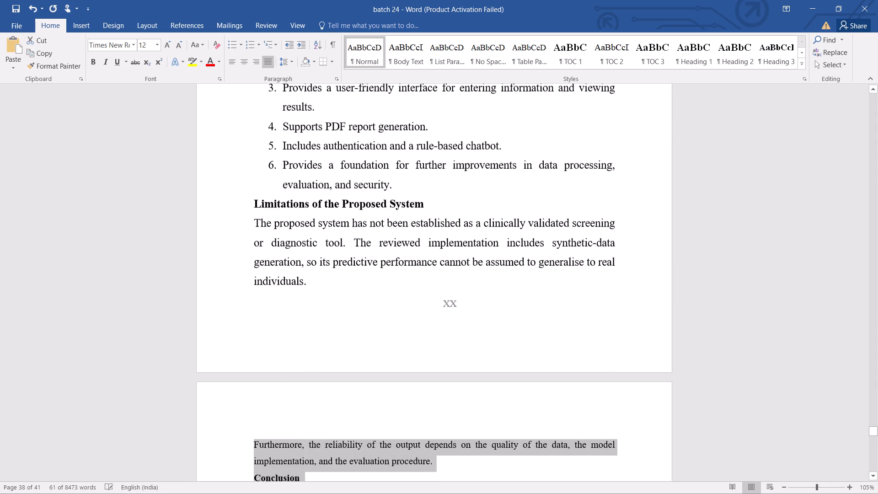
Set section 7.3 from the table's "Result presentation" row through the Limitations paragraph ending "real individuals." to 12 pt.
{"action": "left_click_drag", "start_coordinate": [315, 297], "coordinate": [225, 7]}
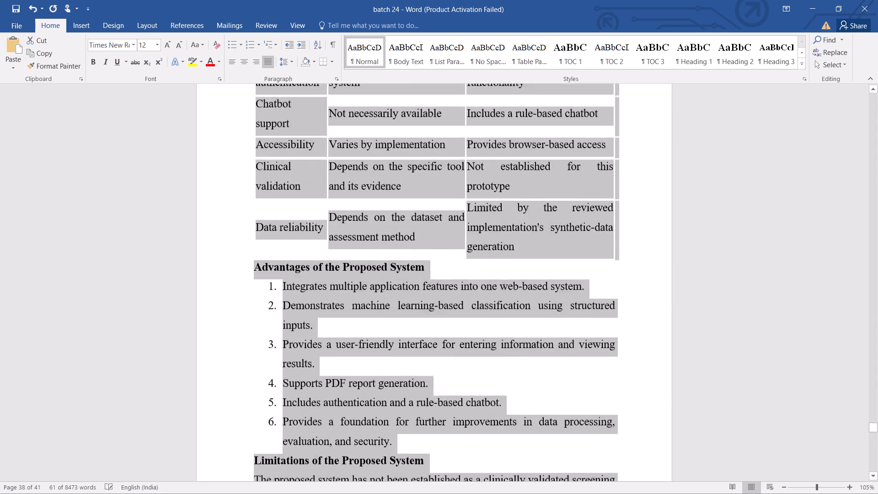
{"action": "left_click_drag", "start_coordinate": [225, 7], "coordinate": [243, 395]}
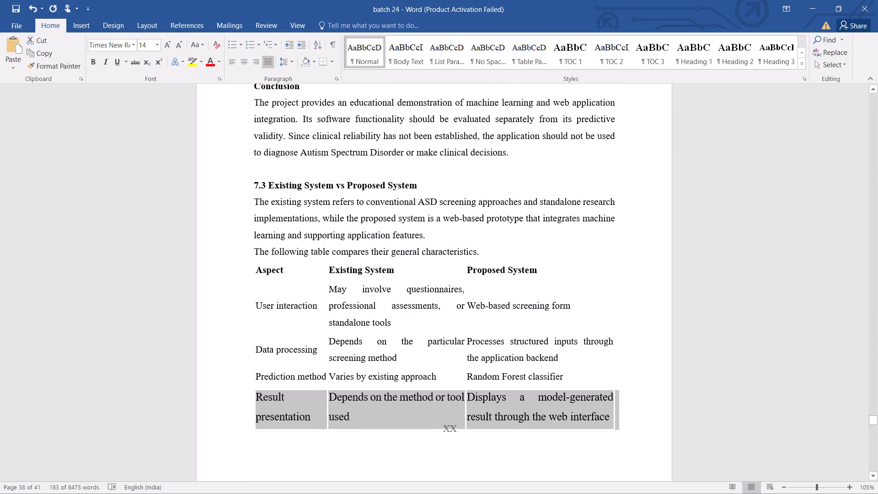
{"action": "left_click", "coordinate": [159, 42]}
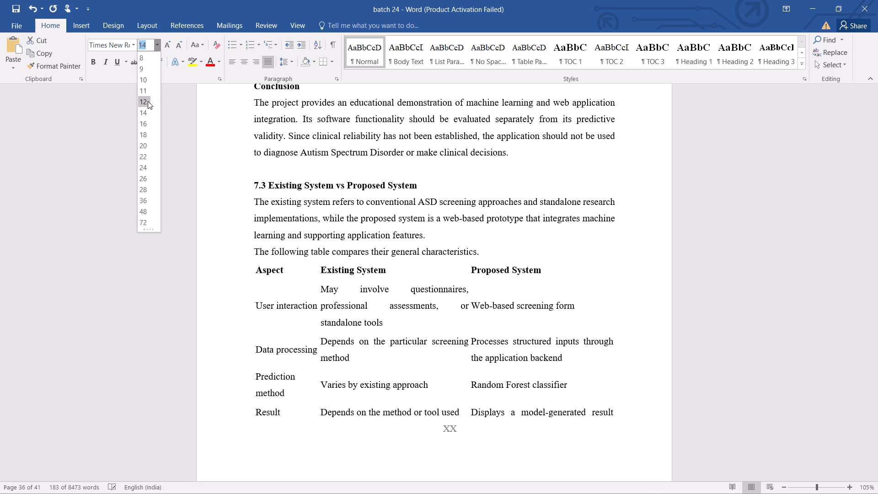
{"action": "left_click", "coordinate": [148, 101]}
{"action": "left_click", "coordinate": [191, 221]}
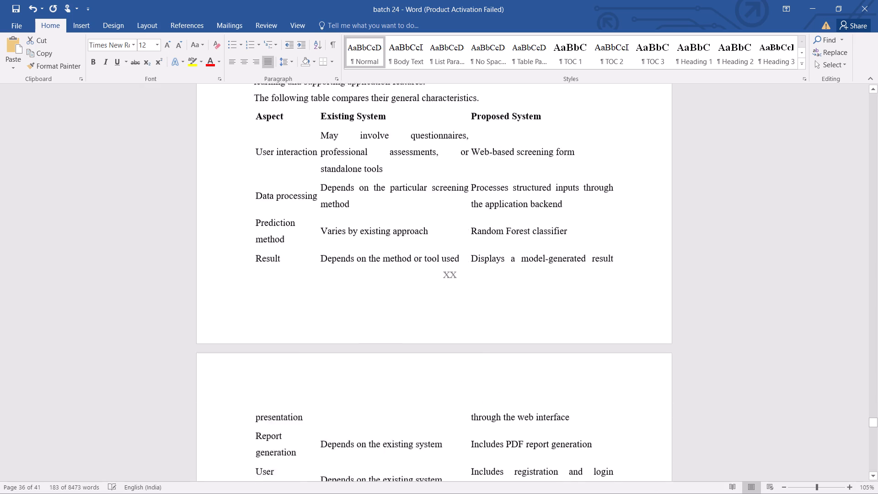
{"action": "left_click", "coordinate": [191, 221]}
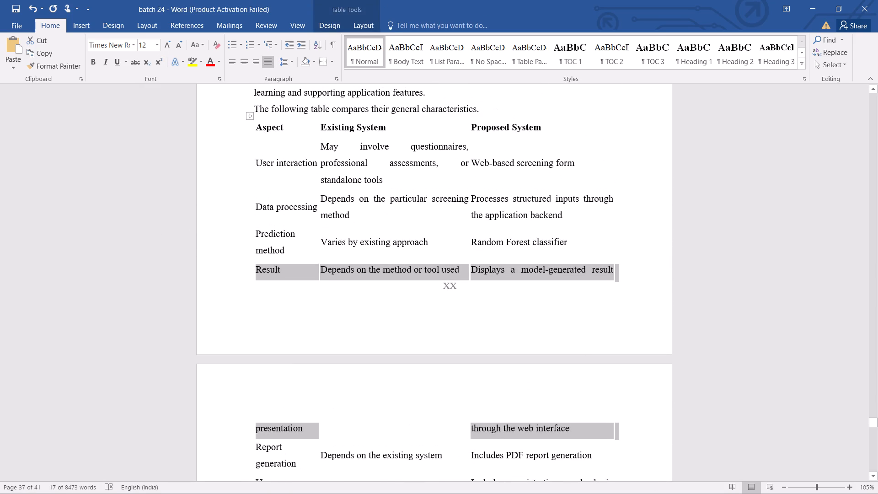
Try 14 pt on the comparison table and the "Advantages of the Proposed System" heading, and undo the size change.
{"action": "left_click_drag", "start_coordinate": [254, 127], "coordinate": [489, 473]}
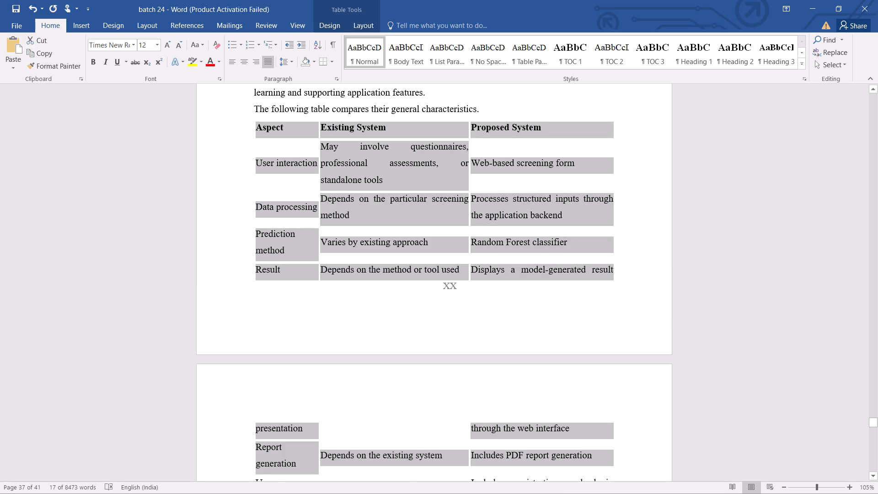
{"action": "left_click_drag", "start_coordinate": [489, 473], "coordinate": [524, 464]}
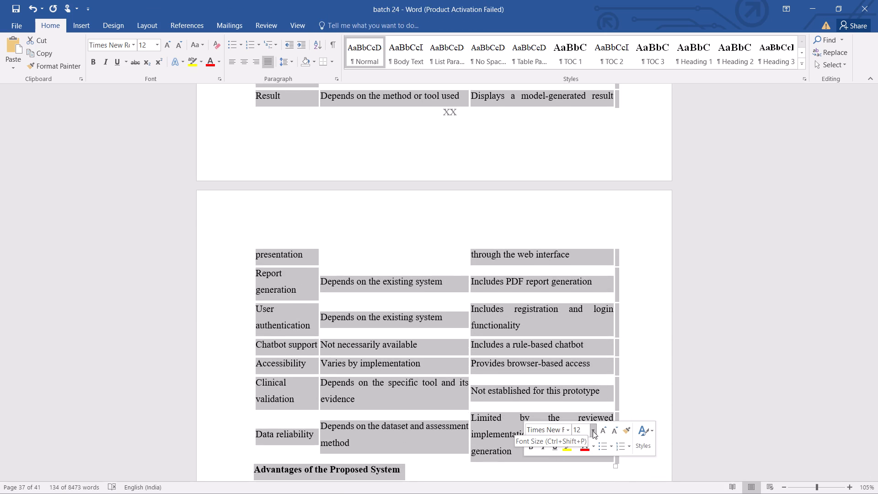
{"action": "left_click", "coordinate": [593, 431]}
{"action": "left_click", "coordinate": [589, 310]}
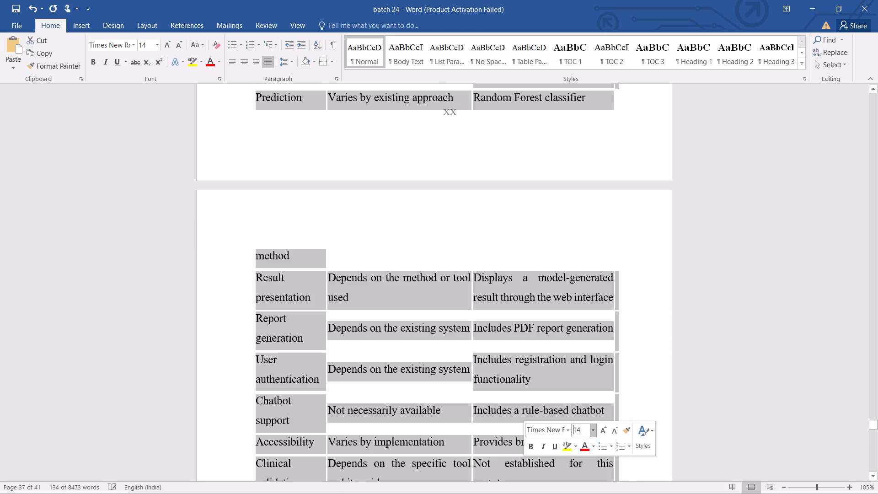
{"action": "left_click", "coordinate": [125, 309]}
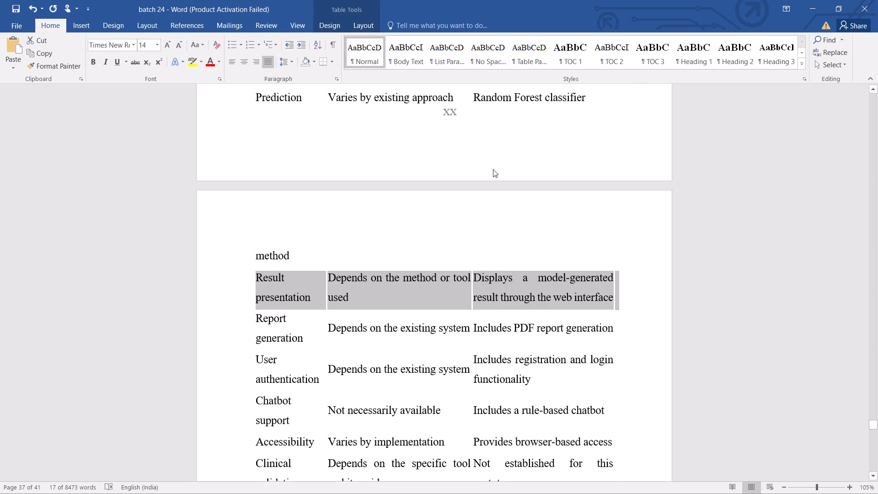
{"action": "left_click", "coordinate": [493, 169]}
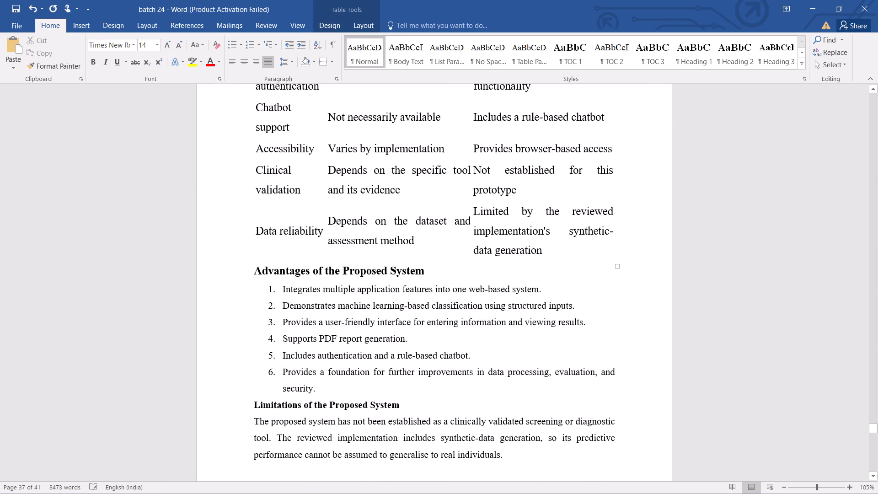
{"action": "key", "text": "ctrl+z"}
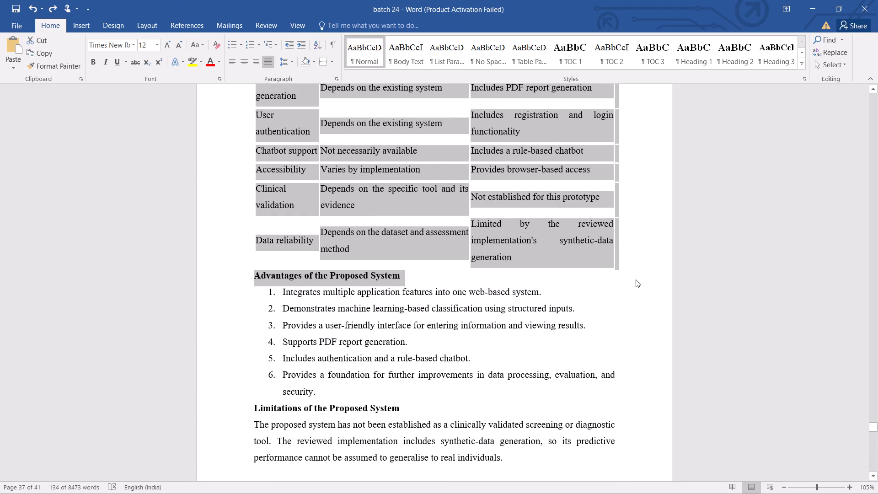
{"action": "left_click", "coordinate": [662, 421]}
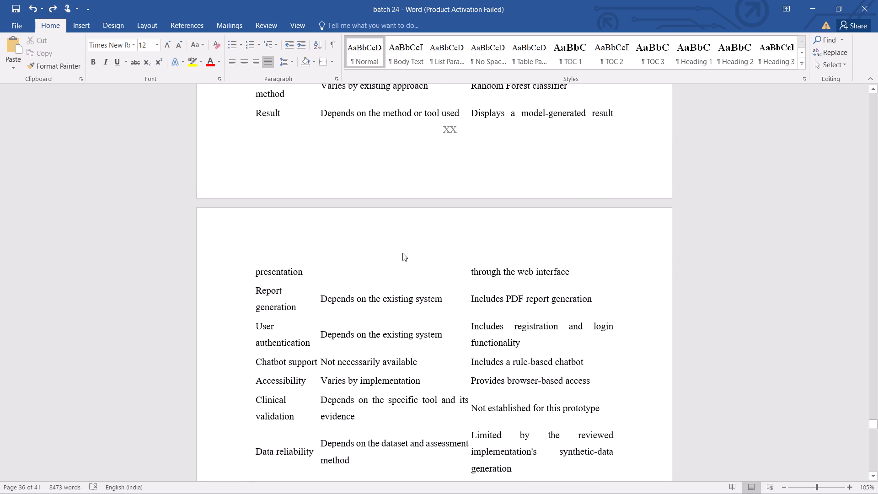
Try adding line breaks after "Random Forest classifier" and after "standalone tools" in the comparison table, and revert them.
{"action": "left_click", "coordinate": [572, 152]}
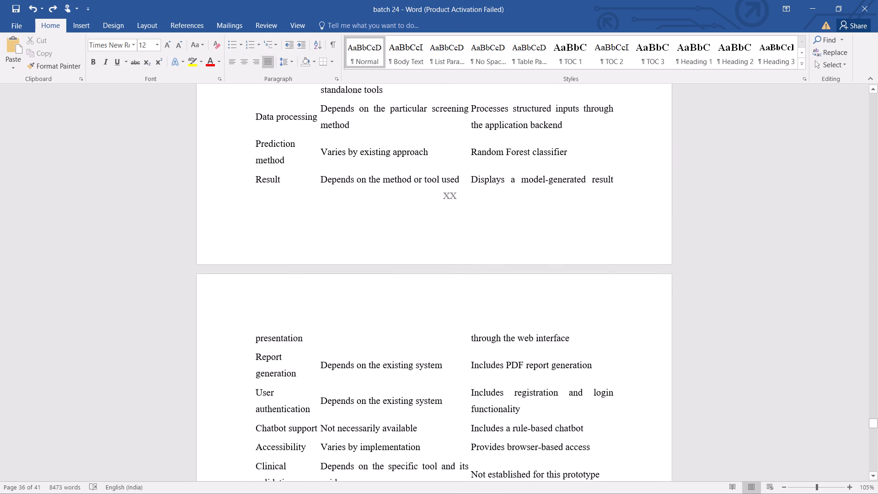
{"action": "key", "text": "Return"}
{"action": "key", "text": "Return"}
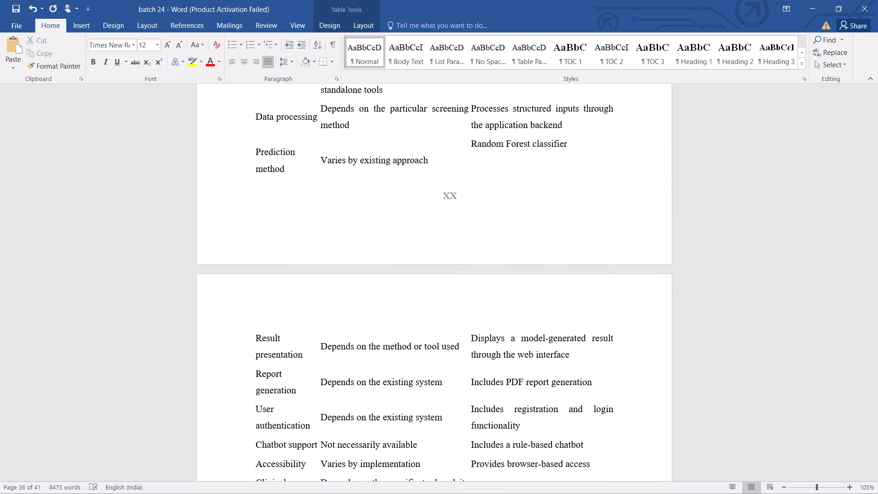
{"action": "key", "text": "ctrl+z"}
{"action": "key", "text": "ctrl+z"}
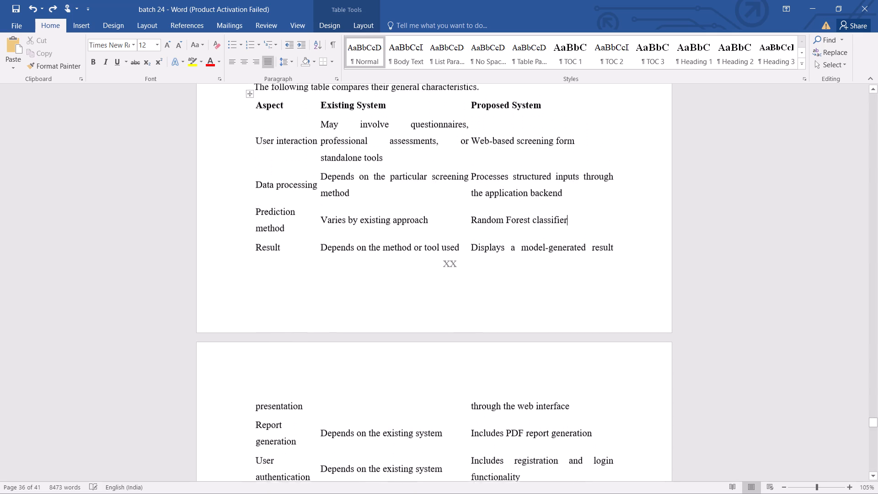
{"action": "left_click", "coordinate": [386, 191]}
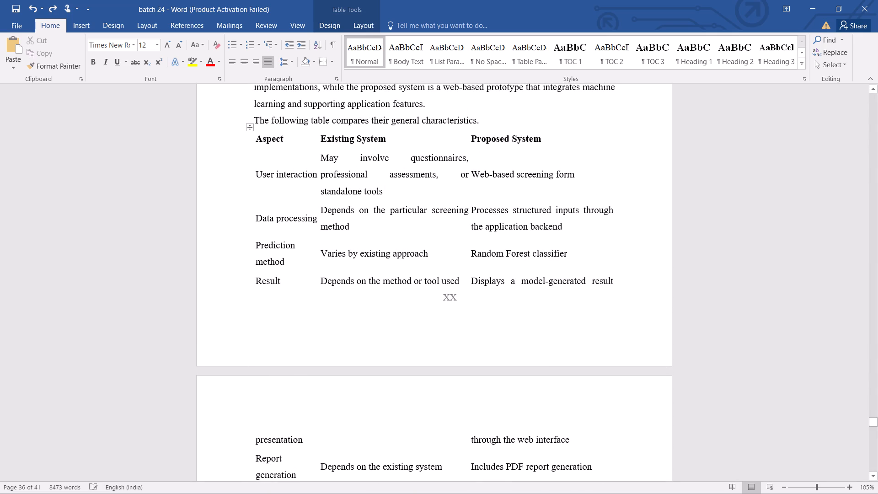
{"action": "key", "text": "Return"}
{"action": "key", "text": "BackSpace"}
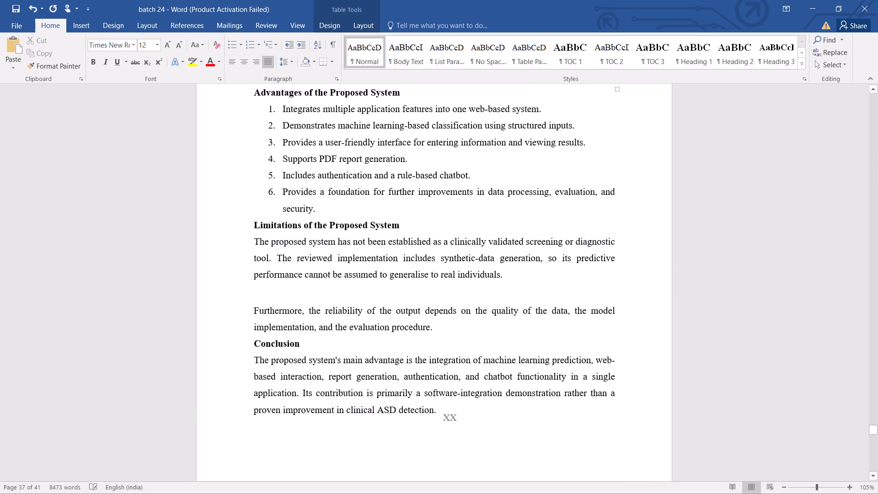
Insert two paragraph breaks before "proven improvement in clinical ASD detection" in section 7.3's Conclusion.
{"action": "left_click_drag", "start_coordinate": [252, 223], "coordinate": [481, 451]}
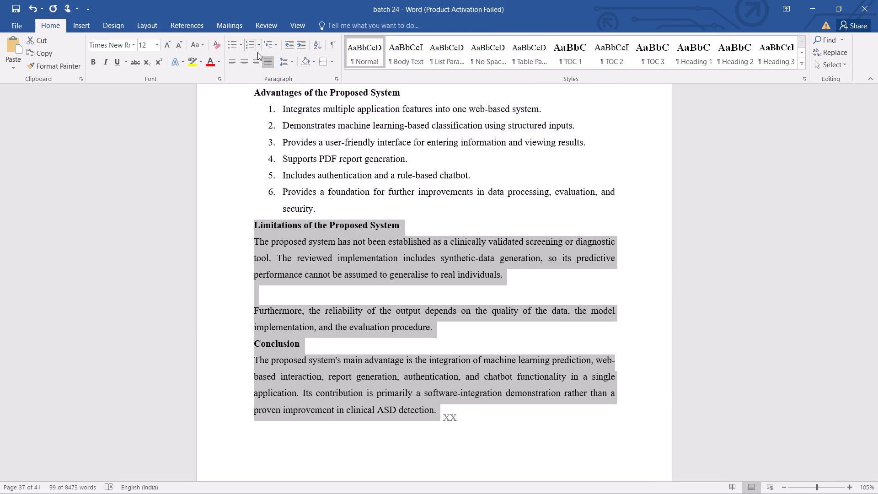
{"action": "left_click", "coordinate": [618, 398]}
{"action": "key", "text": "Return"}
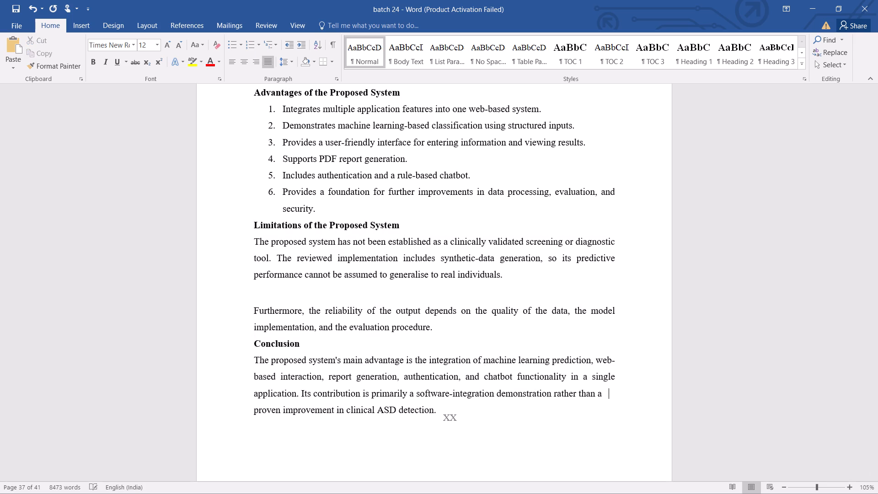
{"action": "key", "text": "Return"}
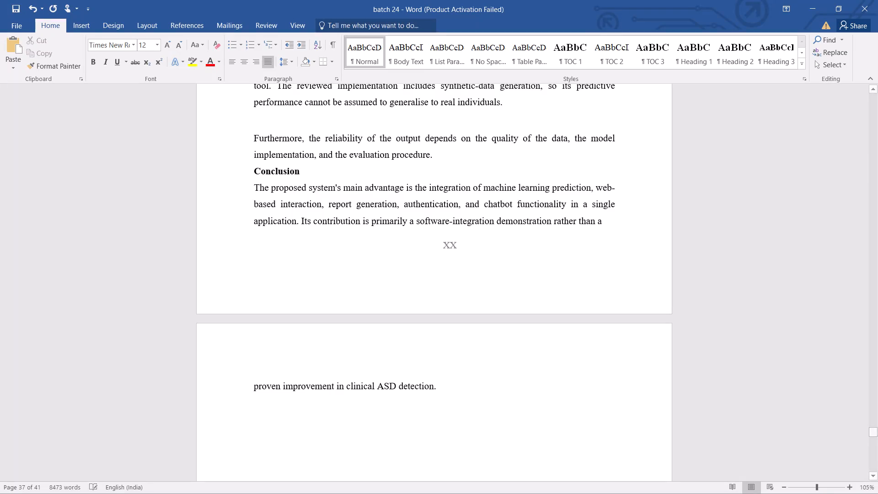
Delete the Conclusion's last sentence, starting "Its contribution is primarily", so the paragraph ends with "in a single application.".
{"action": "left_click_drag", "start_coordinate": [300, 221], "coordinate": [369, 307]}
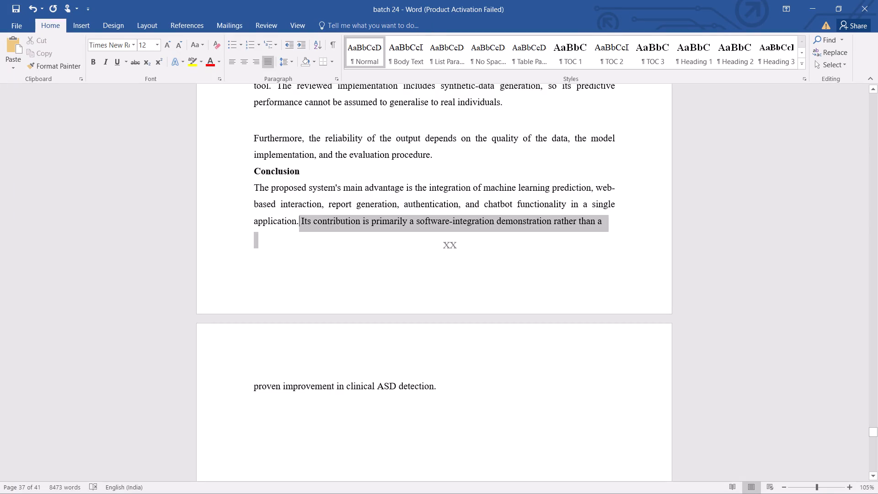
{"action": "left_click_drag", "start_coordinate": [369, 307], "coordinate": [437, 382]}
{"action": "key", "text": "BackSpace"}
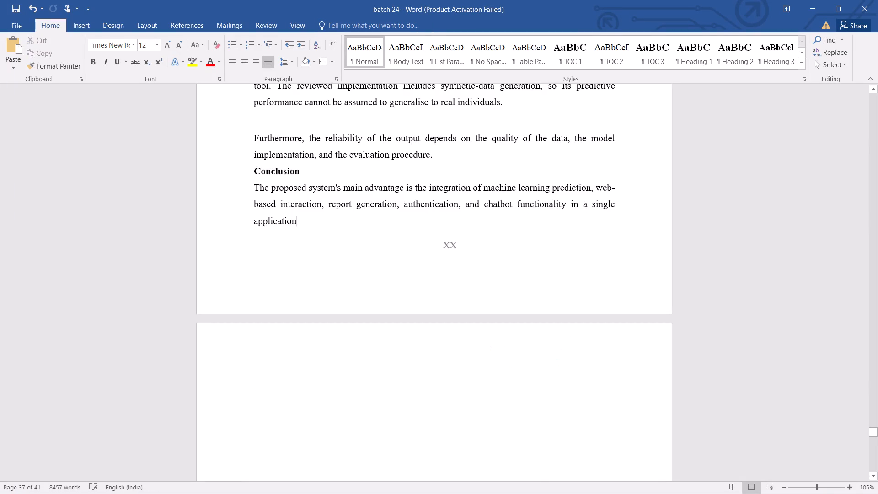
{"action": "key", "text": "period"}
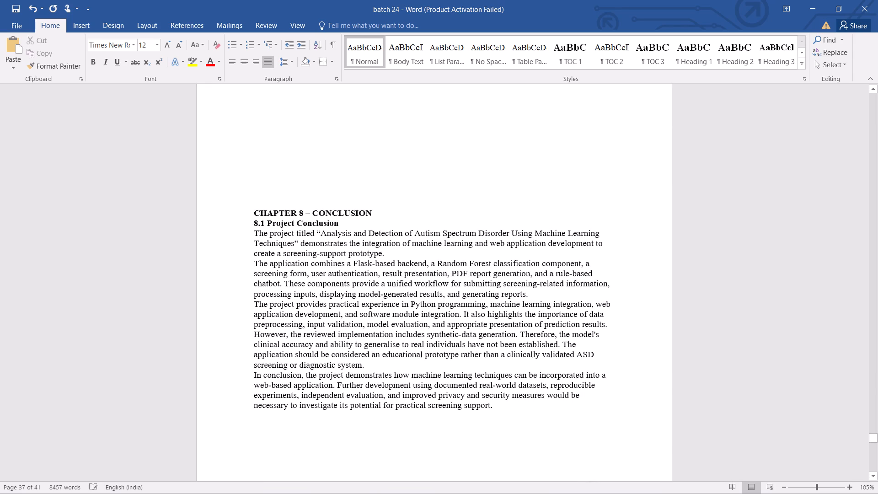
Delete all the blank lines between section 7.3's Conclusion paragraph and the "CHAPTER 8 – CONCLUSION" heading.
{"action": "left_click", "coordinate": [253, 212]}
{"action": "key", "text": "BackSpace"}
{"action": "key", "text": "BackSpace"}
{"action": "key", "text": "BackSpace"}
{"action": "key", "text": "BackSpace"}
{"action": "key", "text": "BackSpace"}
{"action": "key", "text": "BackSpace"}
{"action": "key", "text": "BackSpace"}
{"action": "key", "text": "BackSpace"}
{"action": "key", "text": "BackSpace"}
{"action": "key", "text": "BackSpace"}
{"action": "key", "text": "BackSpace"}
{"action": "key", "text": "BackSpace"}
{"action": "key", "text": "BackSpace"}
{"action": "key", "text": "BackSpace"}
{"action": "key", "text": "BackSpace"}
{"action": "key", "text": "BackSpace"}
{"action": "key", "text": "BackSpace"}
{"action": "key", "text": "BackSpace"}
{"action": "key", "text": "BackSpace"}
{"action": "key", "text": "BackSpace"}
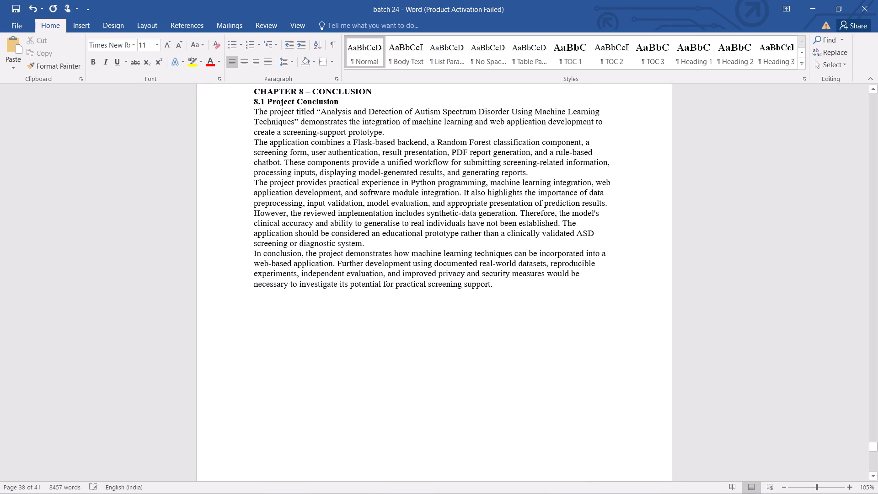
{"action": "key", "text": "BackSpace"}
{"action": "key", "text": "BackSpace"}
{"action": "key", "text": "BackSpace"}
{"action": "key", "text": "BackSpace"}
{"action": "key", "text": "BackSpace"}
{"action": "key", "text": "BackSpace"}
{"action": "key", "text": "BackSpace"}
{"action": "key", "text": "BackSpace"}
{"action": "key", "text": "BackSpace"}
{"action": "key", "text": "BackSpace"}
{"action": "key", "text": "BackSpace"}
{"action": "key", "text": "BackSpace"}
{"action": "key", "text": "BackSpace"}
{"action": "key", "text": "BackSpace"}
{"action": "key", "text": "BackSpace"}
{"action": "key", "text": "BackSpace"}
{"action": "key", "text": "BackSpace"}
{"action": "key", "text": "BackSpace"}
{"action": "key", "text": "BackSpace"}
{"action": "key", "text": "BackSpace"}
{"action": "key", "text": "BackSpace"}
{"action": "key", "text": "BackSpace"}
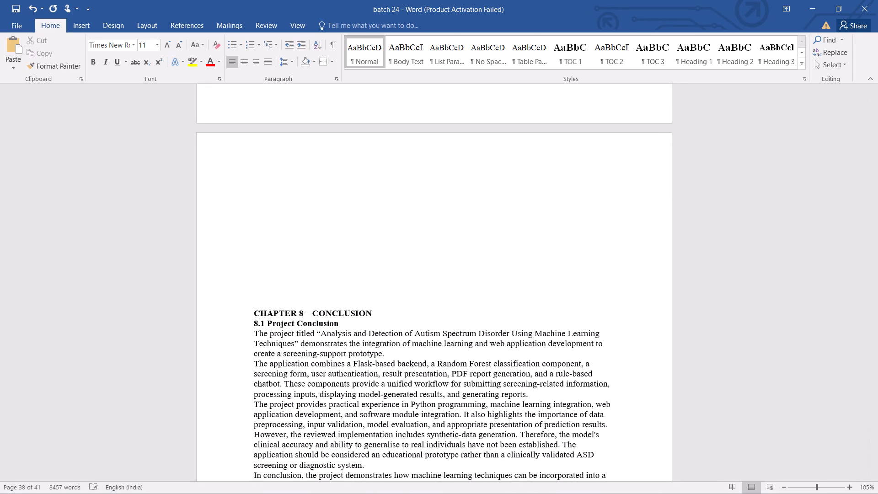
Insert two paragraph breaks before "CHAPTER 8 – CONCLUSION" so the heading starts at the top of the next page.
{"action": "key", "text": "Return"}
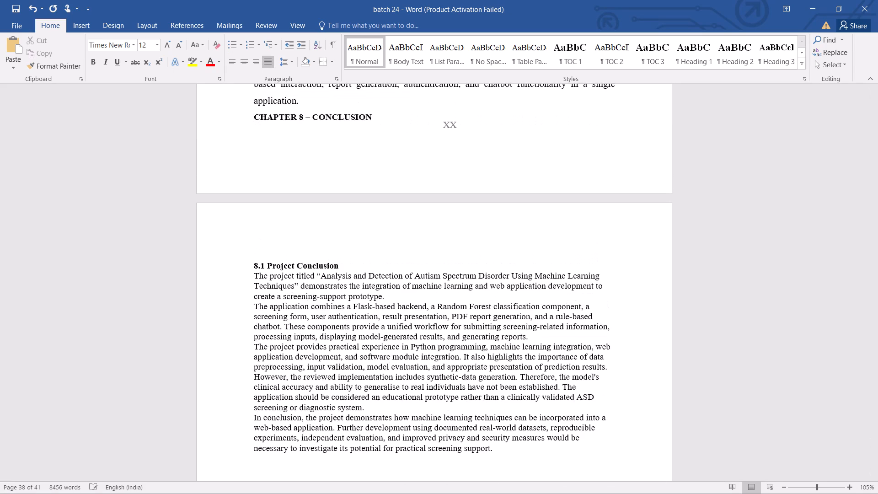
{"action": "key", "text": "Return"}
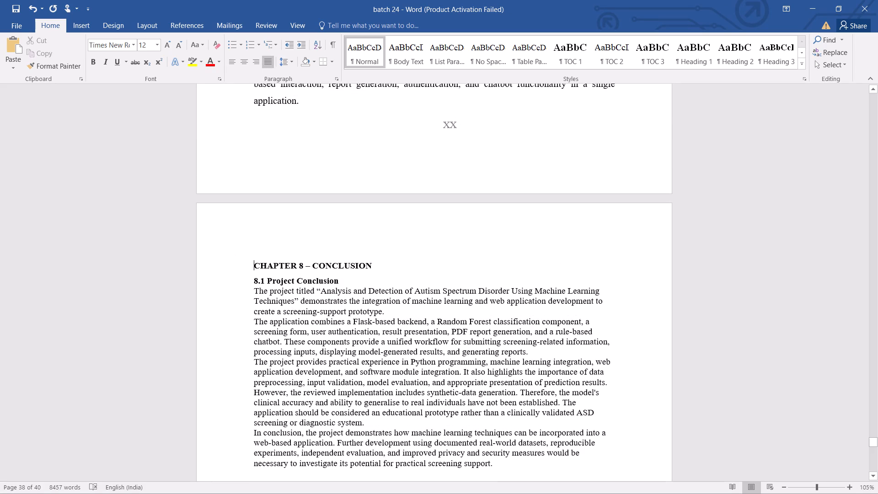
Format the "CHAPTER 8 – CONCLUSION" heading as 14 pt and centred, with a blank line below it.
{"action": "left_click_drag", "start_coordinate": [257, 264], "coordinate": [382, 265]}
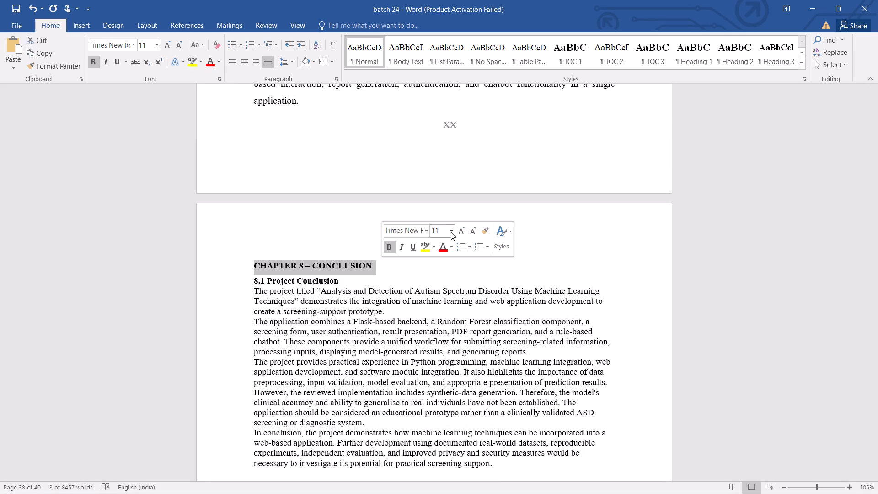
{"action": "double_click", "coordinate": [461, 232]}
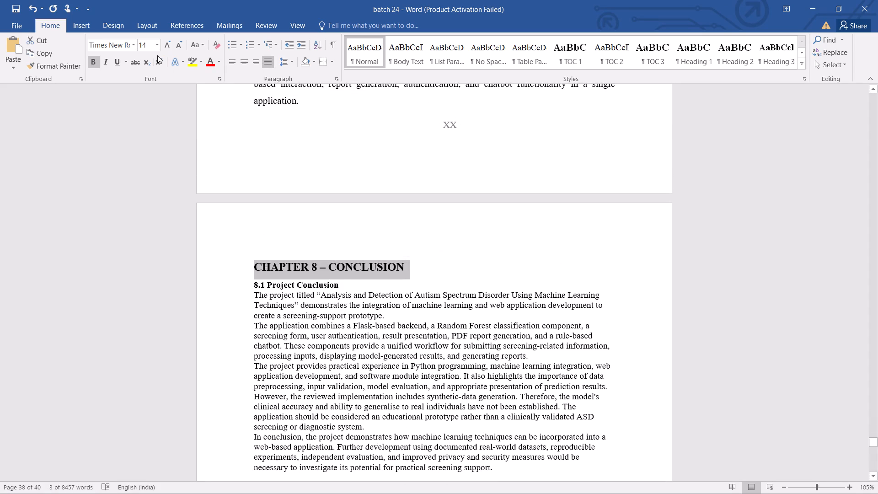
{"action": "left_click", "coordinate": [243, 66]}
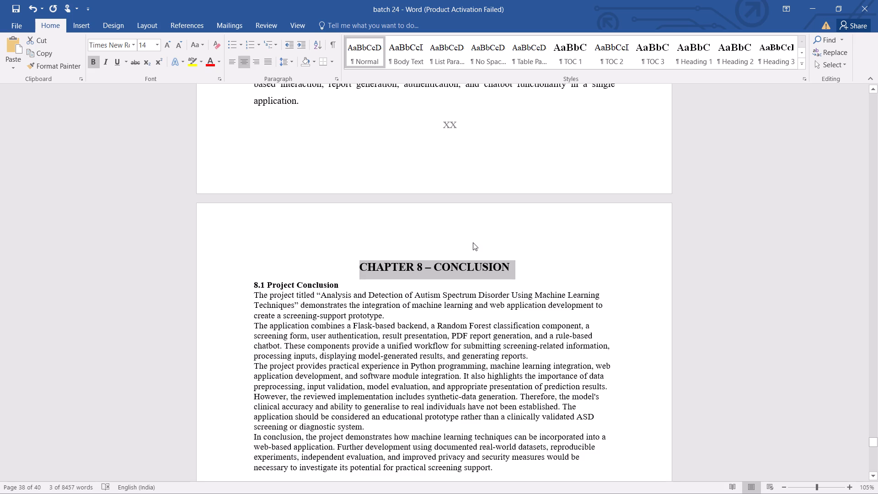
{"action": "left_click", "coordinate": [529, 268]}
{"action": "key", "text": "Return"}
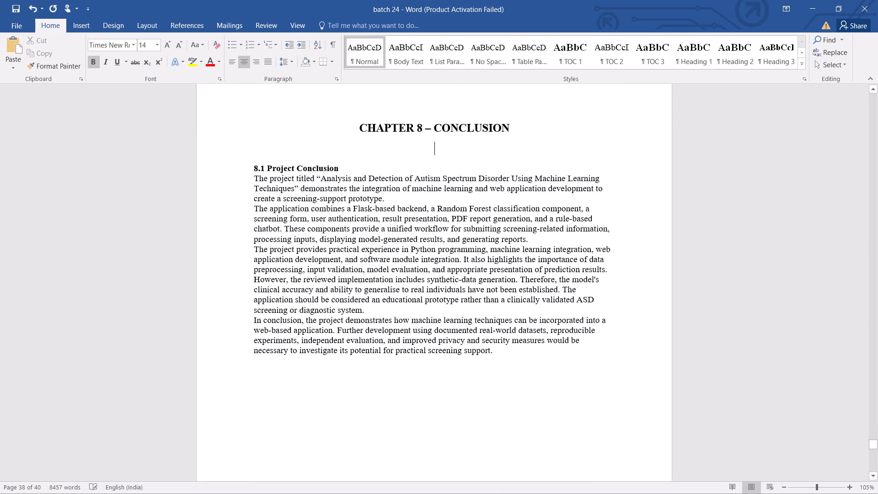
Format the "8.1 Project Conclusion" heading and its paragraphs as 12 pt, justified, with 1.5 line spacing.
{"action": "left_click_drag", "start_coordinate": [499, 354], "coordinate": [251, 155]}
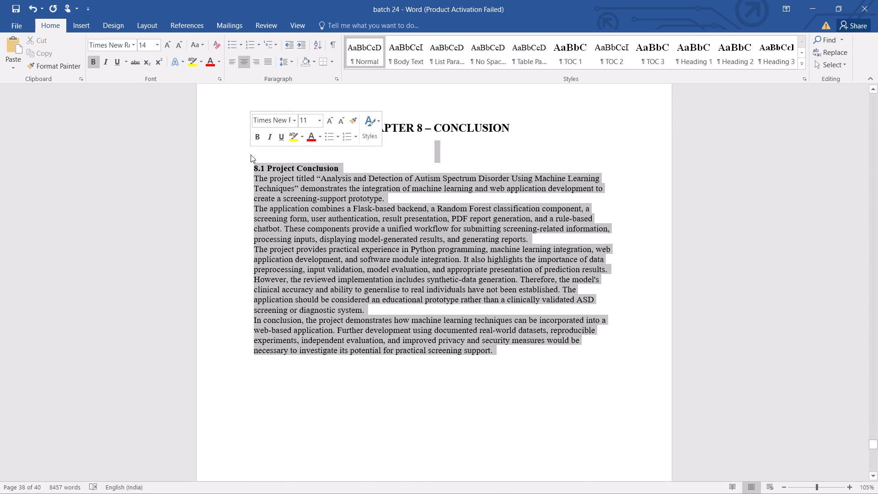
{"action": "left_click", "coordinate": [321, 121]}
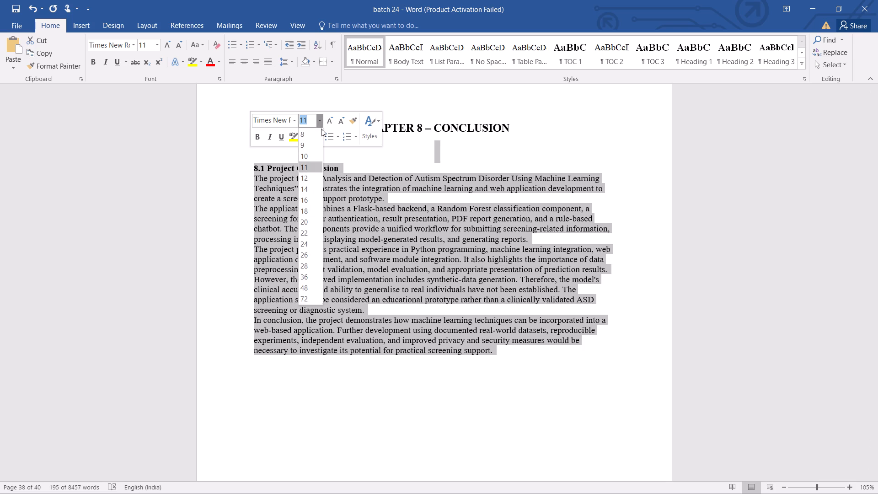
{"action": "left_click", "coordinate": [305, 172]}
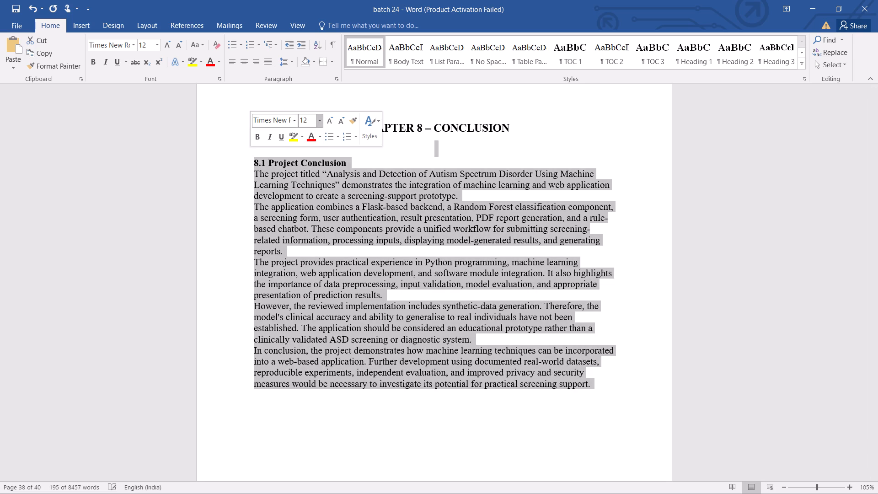
{"action": "left_click", "coordinate": [264, 62]}
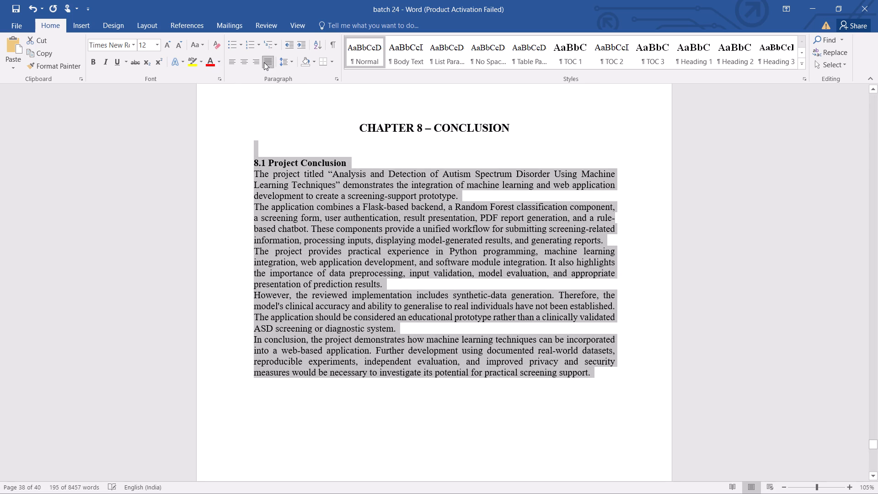
{"action": "left_click", "coordinate": [291, 62]}
{"action": "left_click", "coordinate": [297, 97]}
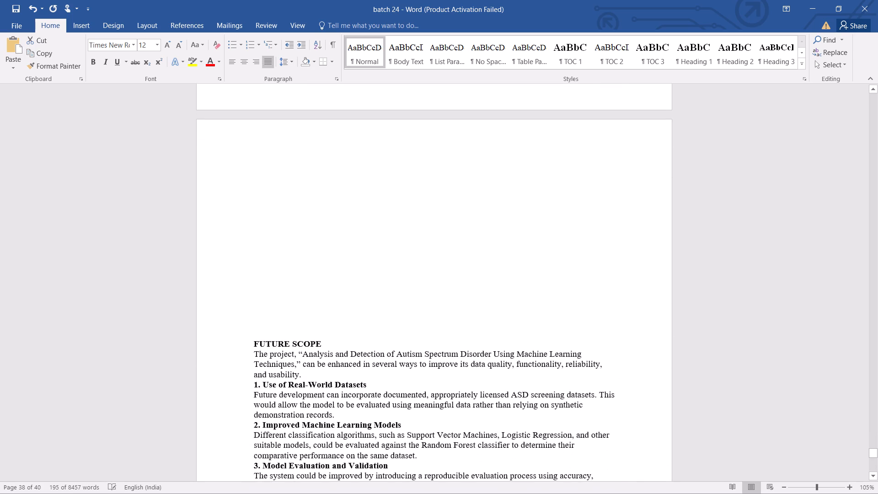
Remove the blank lines above the "FUTURE SCOPE" heading and keep one paragraph break so it starts at the top of its own page.
{"action": "left_click", "coordinate": [247, 342]}
{"action": "key", "text": "BackSpace"}
{"action": "key", "text": "BackSpace"}
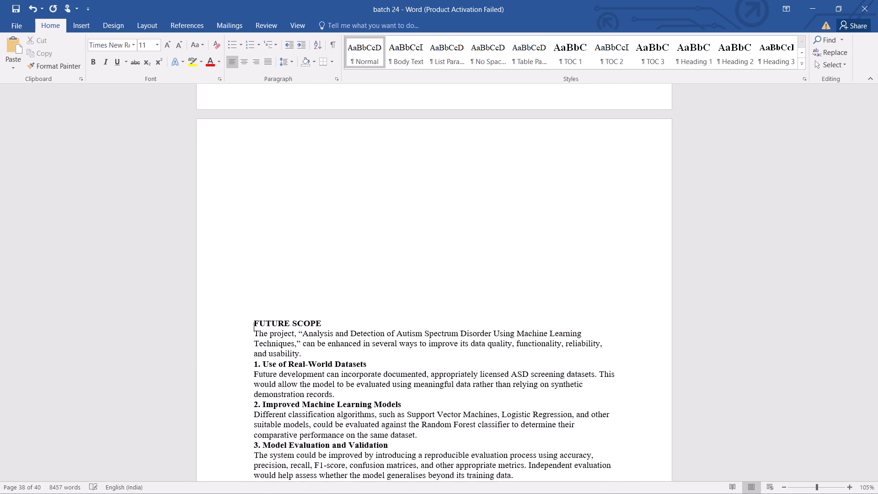
{"action": "key", "text": "BackSpace"}
{"action": "key", "text": "BackSpace"}
{"action": "key", "text": "BackSpace"}
{"action": "key", "text": "BackSpace"}
{"action": "key", "text": "BackSpace"}
{"action": "key", "text": "BackSpace"}
{"action": "key", "text": "BackSpace"}
{"action": "key", "text": "BackSpace"}
{"action": "key", "text": "BackSpace"}
{"action": "key", "text": "BackSpace"}
{"action": "key", "text": "BackSpace"}
{"action": "key", "text": "BackSpace"}
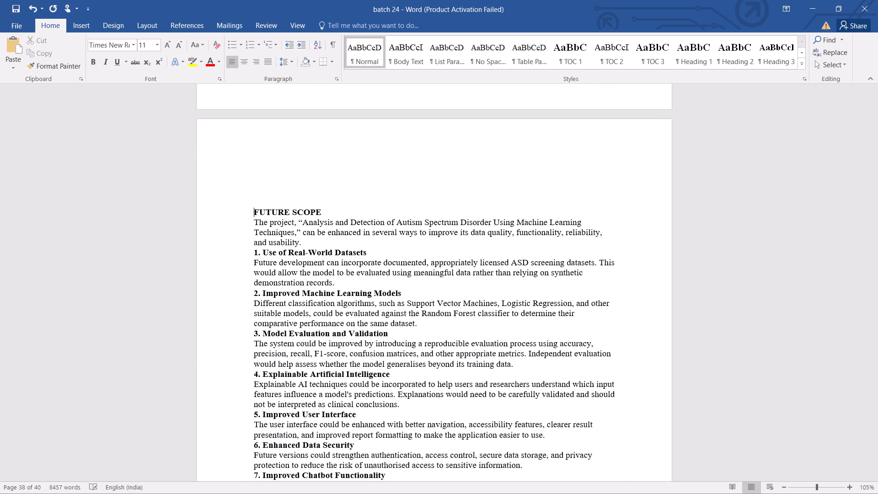
{"action": "key", "text": "BackSpace"}
{"action": "key", "text": "BackSpace"}
{"action": "key", "text": "BackSpace"}
{"action": "key", "text": "Return"}
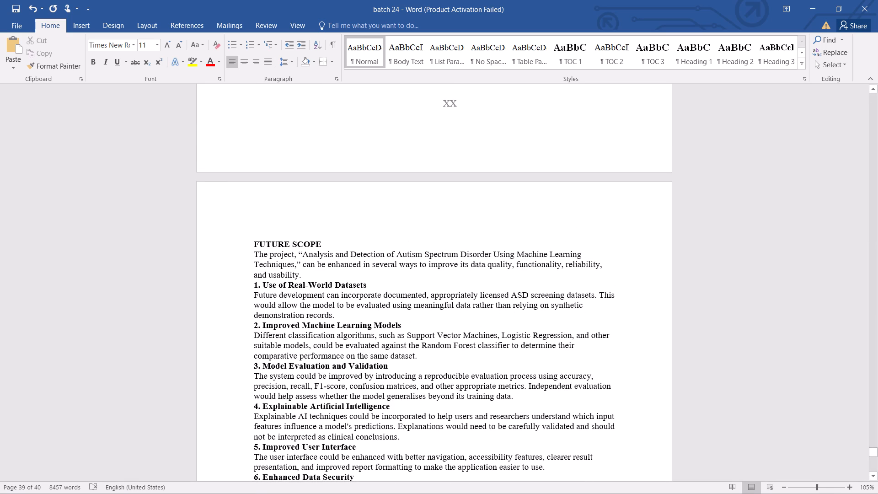
Format the "FUTURE SCOPE" heading as 14 pt and centred, with a blank line below it.
{"action": "left_click_drag", "start_coordinate": [252, 242], "coordinate": [322, 245]}
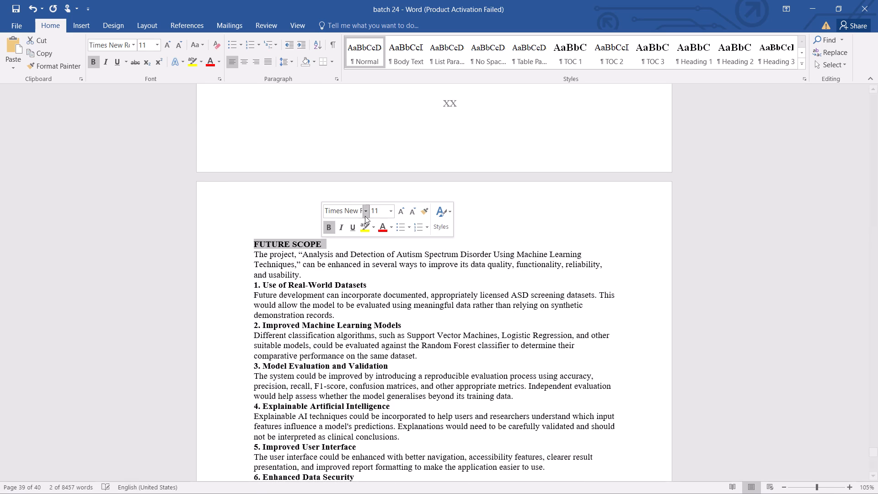
{"action": "left_click", "coordinate": [392, 215]}
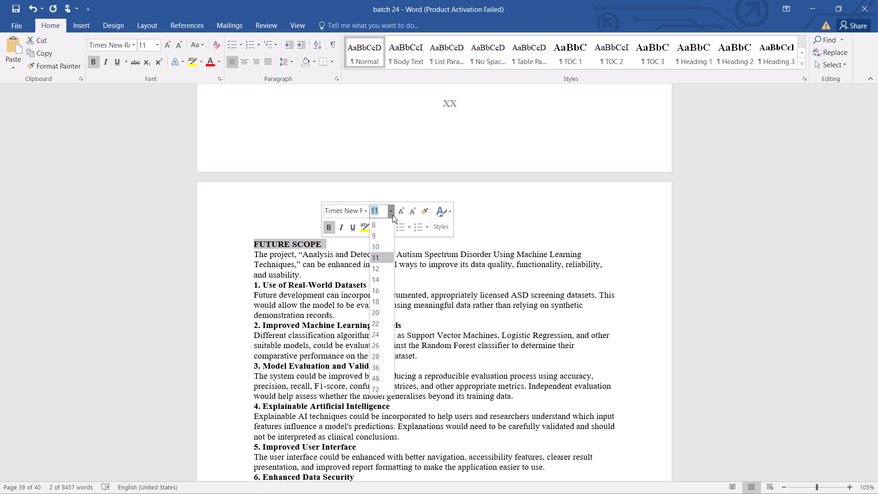
{"action": "left_click", "coordinate": [379, 275]}
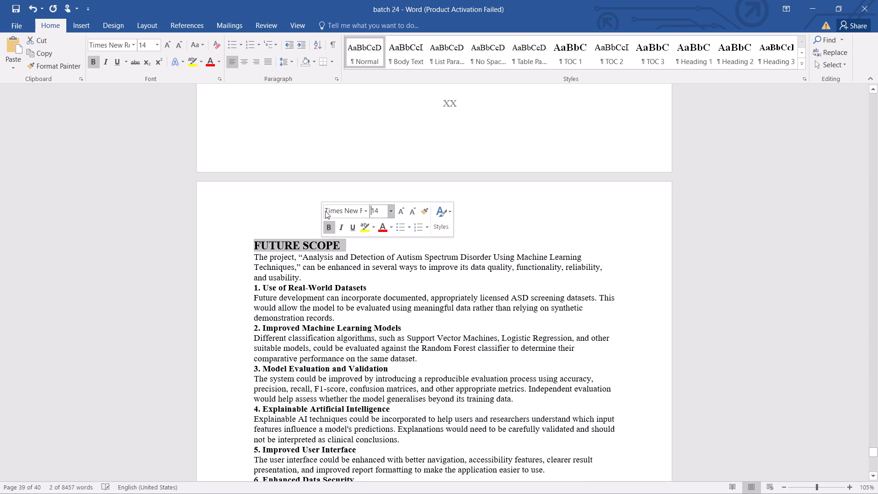
{"action": "left_click", "coordinate": [252, 63]}
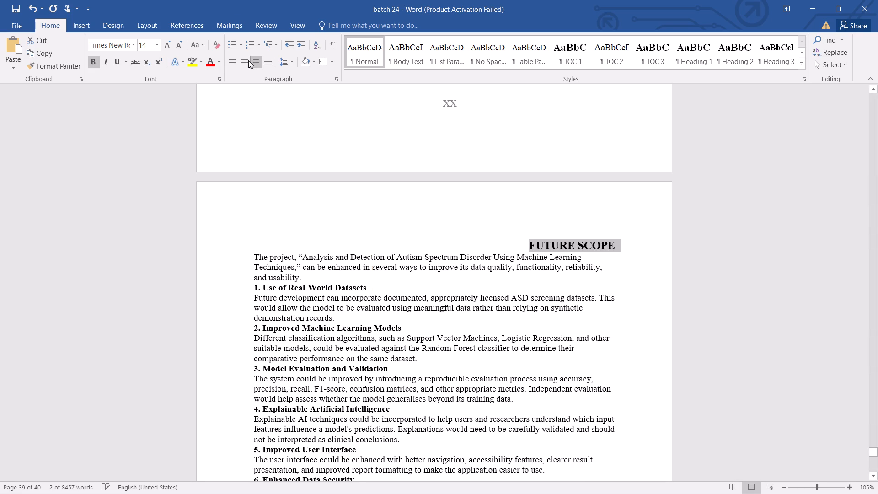
{"action": "left_click", "coordinate": [247, 62]}
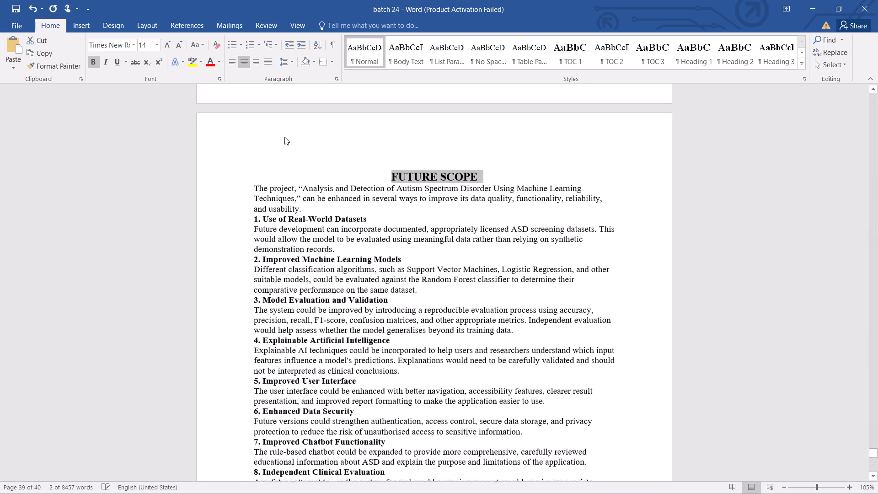
{"action": "left_click", "coordinate": [492, 172]}
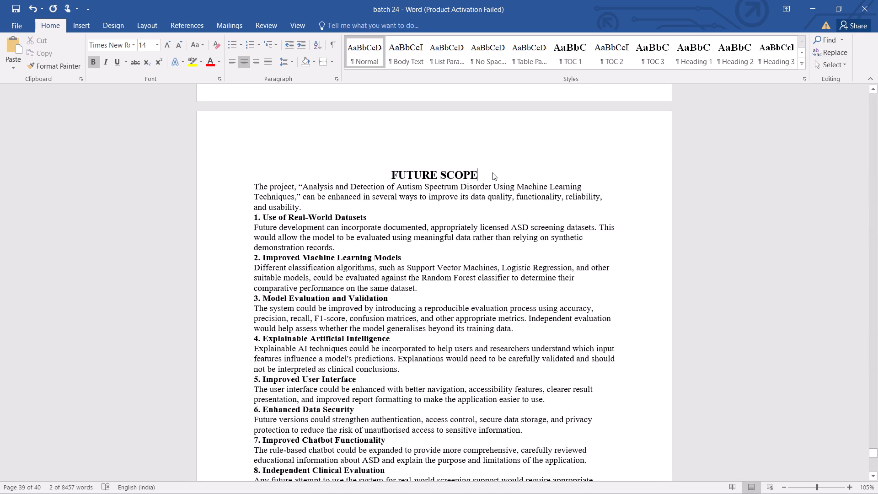
{"action": "key", "text": "Return"}
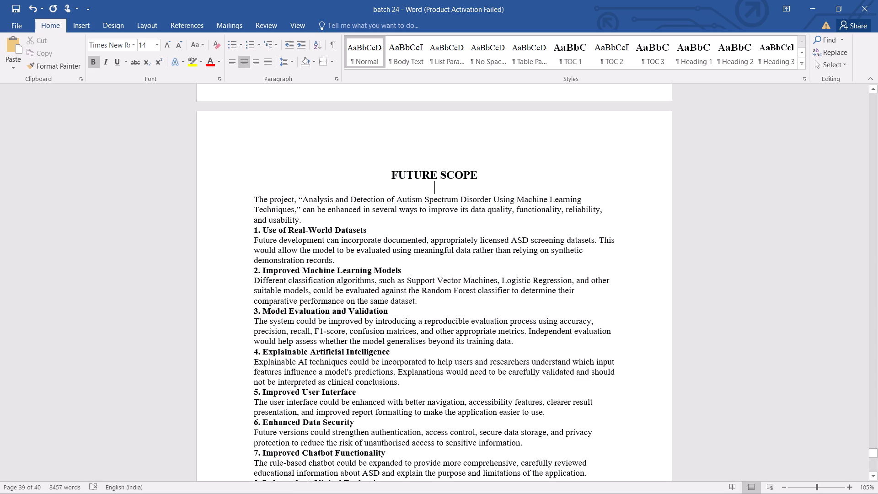
Format all Future Scope text from "The project," through its Conclusion paragraph as 12 pt, justified, with 1.5 line spacing.
{"action": "left_click_drag", "start_coordinate": [255, 200], "coordinate": [478, 358]}
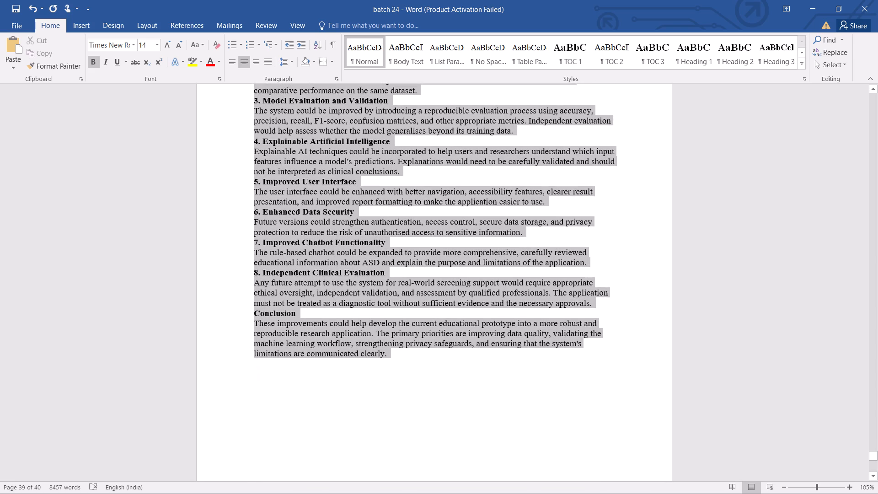
{"action": "left_click_drag", "start_coordinate": [478, 358], "coordinate": [481, 360]}
{"action": "left_click", "coordinate": [550, 321]}
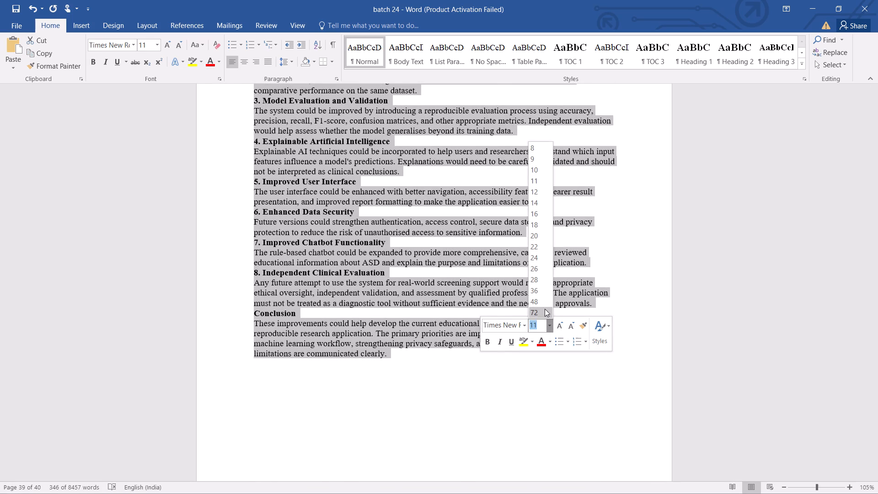
{"action": "left_click", "coordinate": [532, 191]}
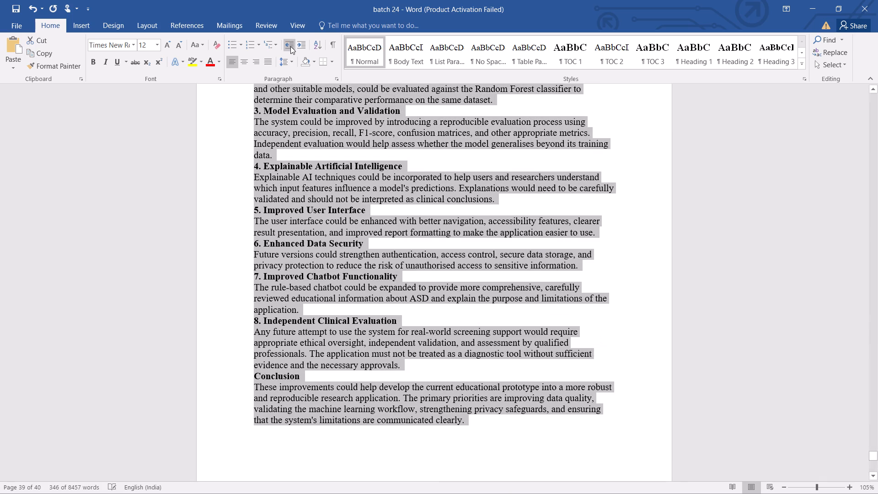
{"action": "left_click", "coordinate": [267, 63]}
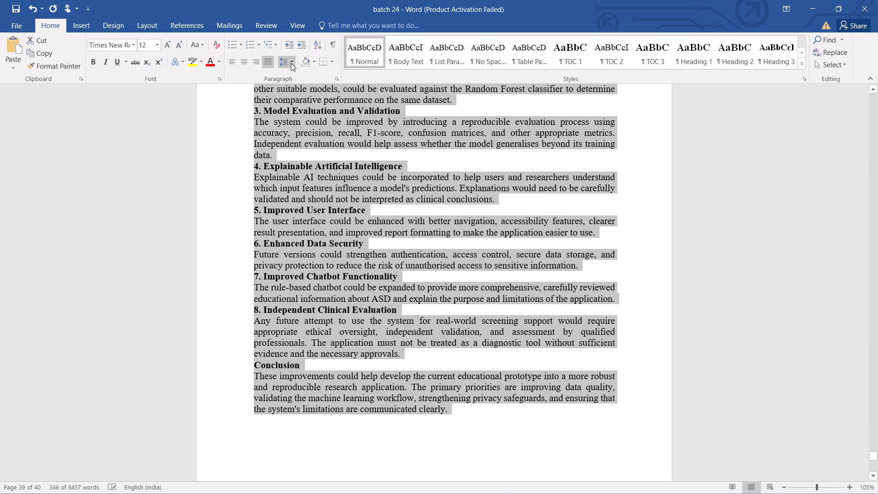
{"action": "left_click", "coordinate": [291, 63]}
{"action": "left_click", "coordinate": [296, 98]}
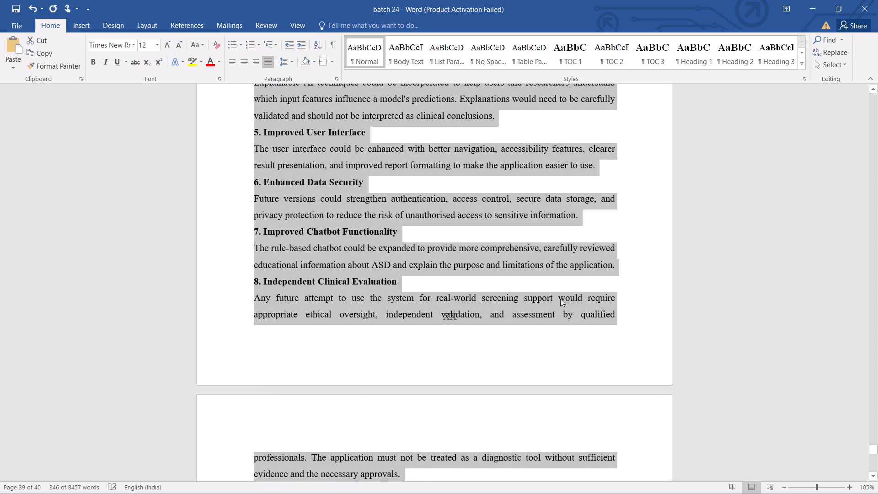
Insert three paragraph breaks after the Improved Chatbot Functionality paragraph so "8. Independent Clinical Evaluation" starts on the next page.
{"action": "left_click", "coordinate": [626, 266]}
{"action": "key", "text": "Return"}
{"action": "key", "text": "Return"}
{"action": "key", "text": "Return"}
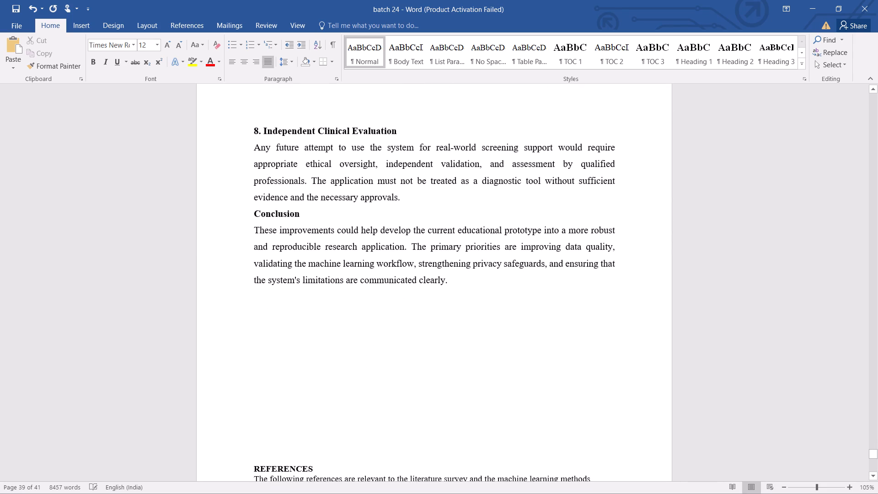
Apply 1.5 line spacing to the "8. Independent Clinical Evaluation" and Conclusion sections of Future Scope.
{"action": "left_click_drag", "start_coordinate": [456, 277], "coordinate": [251, 121]}
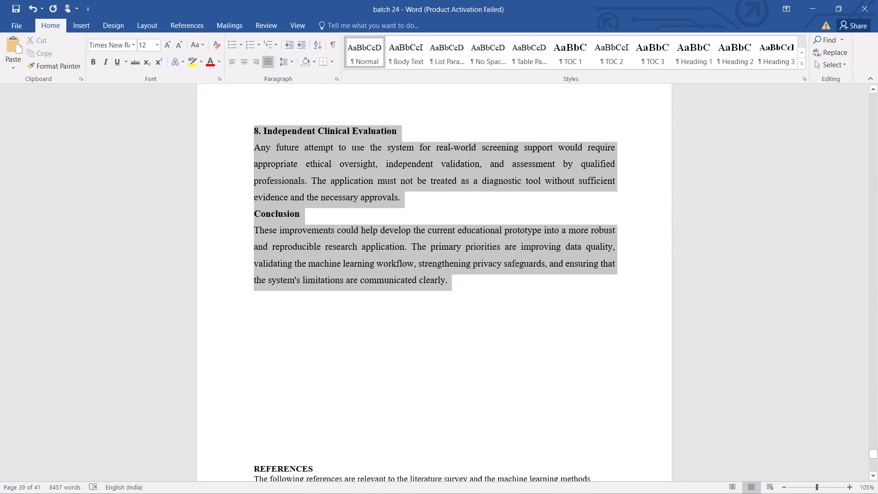
{"action": "left_click_drag", "start_coordinate": [251, 121], "coordinate": [252, 122]}
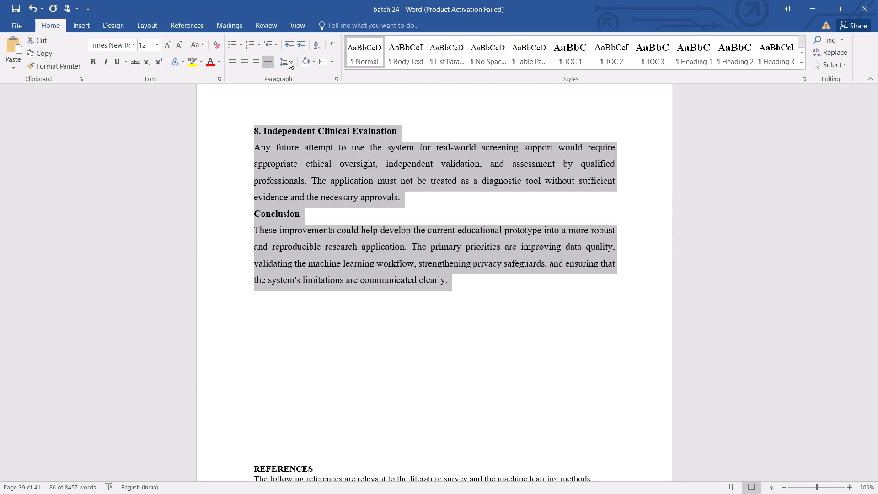
{"action": "left_click", "coordinate": [288, 63]}
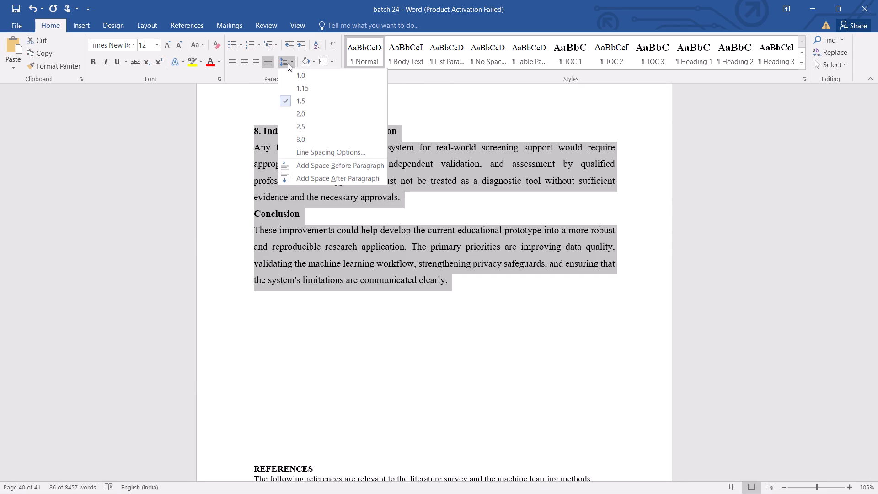
{"action": "left_click", "coordinate": [293, 105]}
{"action": "left_click", "coordinate": [380, 350]}
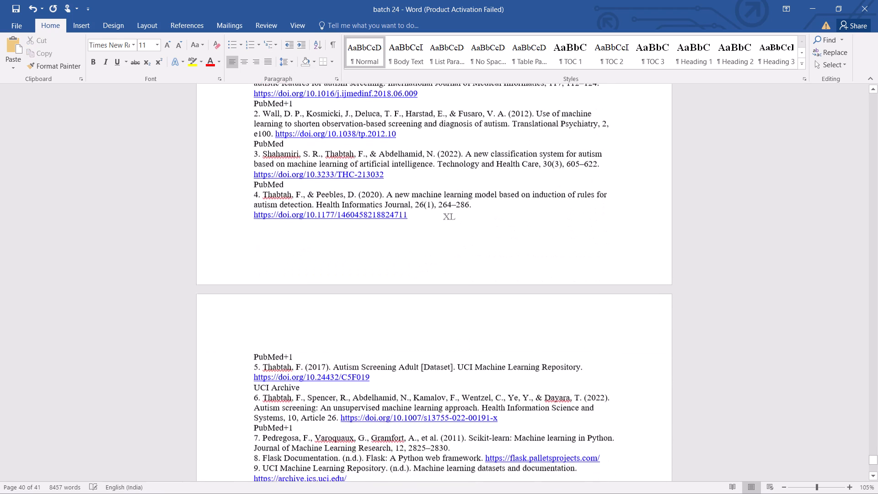
Insert paragraph breaks before the "REFERENCES" heading, trimming the excess, so it starts at the top of the next page.
{"action": "left_click", "coordinate": [250, 261]}
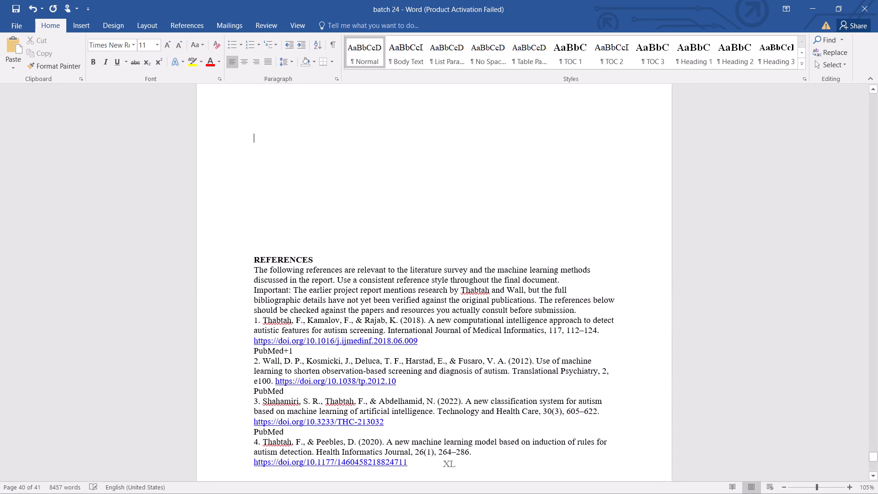
{"action": "key", "text": "Return"}
{"action": "key", "text": "Return"}
{"action": "key", "text": "Return"}
{"action": "key", "text": "Return"}
{"action": "key", "text": "Return"}
{"action": "key", "text": "Return"}
{"action": "key", "text": "Return"}
{"action": "key", "text": "Return"}
{"action": "key", "text": "Return"}
{"action": "key", "text": "Return"}
{"action": "key", "text": "Return"}
{"action": "key", "text": "Return"}
{"action": "key", "text": "Return"}
{"action": "key", "text": "Return"}
{"action": "key", "text": "Return"}
{"action": "key", "text": "Return"}
{"action": "key", "text": "Return"}
{"action": "key", "text": "Return"}
{"action": "key", "text": "Return"}
{"action": "key", "text": "Return"}
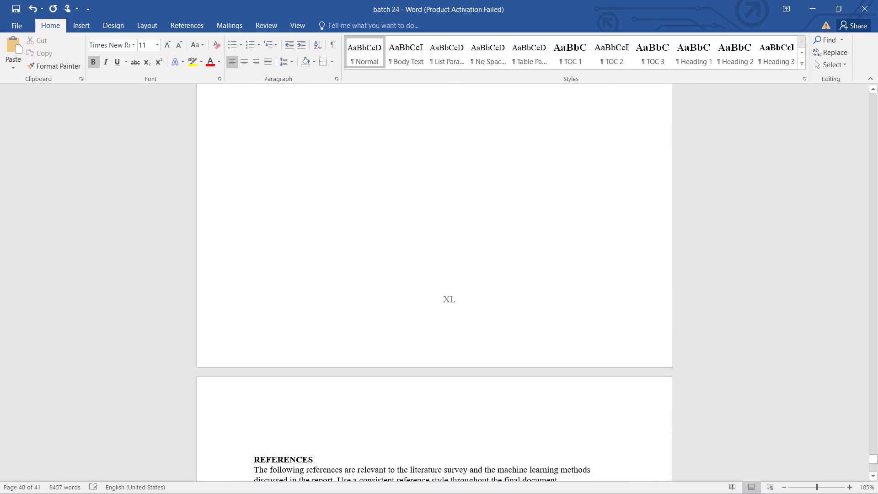
{"action": "key", "text": "BackSpace"}
{"action": "key", "text": "BackSpace"}
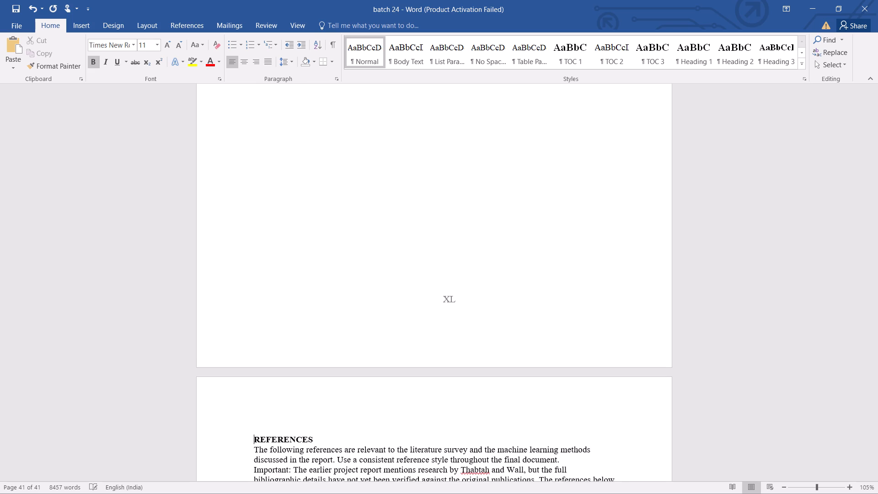
{"action": "key", "text": "BackSpace"}
{"action": "key", "text": "Return"}
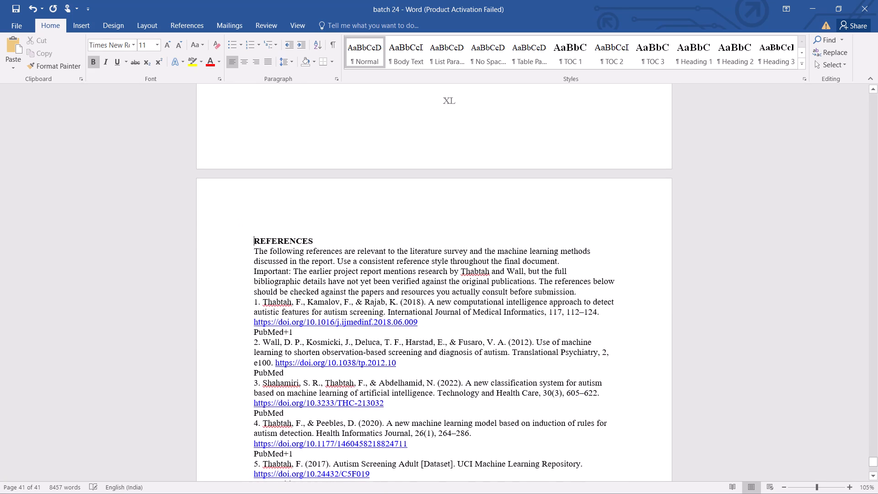
Format the "REFERENCES" heading as centred and 14 pt, with a blank line below it.
{"action": "left_click_drag", "start_coordinate": [253, 242], "coordinate": [317, 237]}
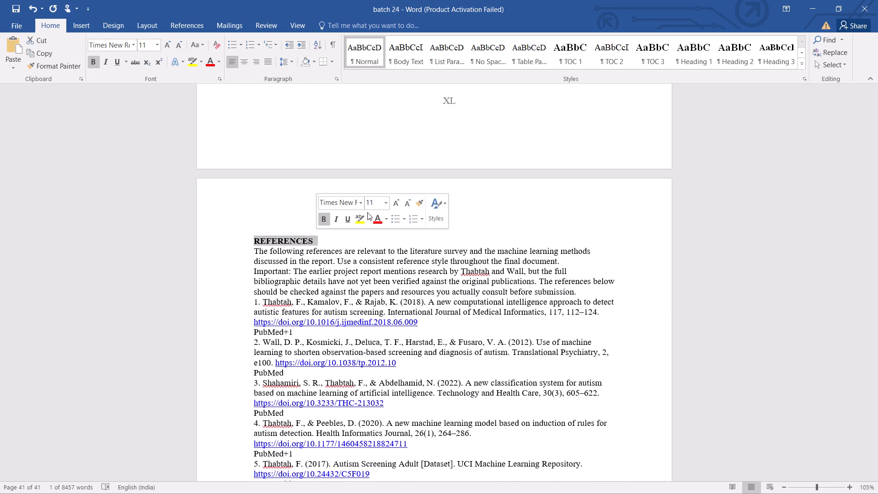
{"action": "left_click", "coordinate": [246, 58]}
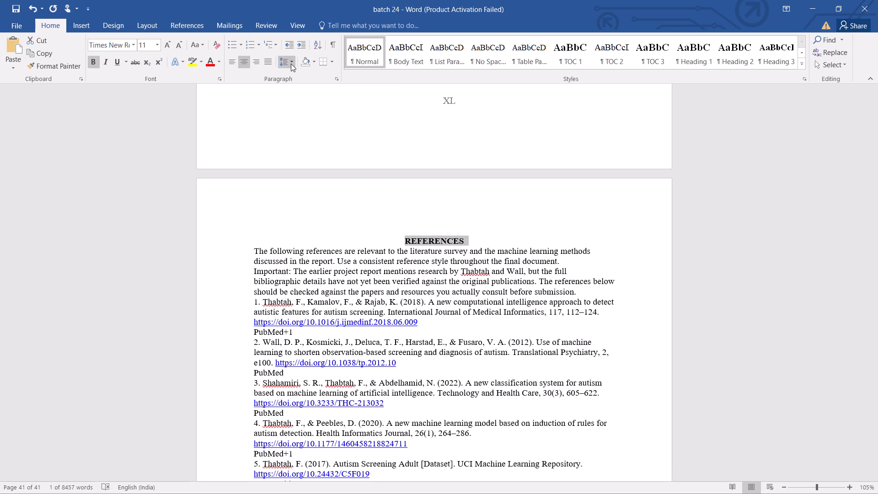
{"action": "left_click", "coordinate": [160, 46]}
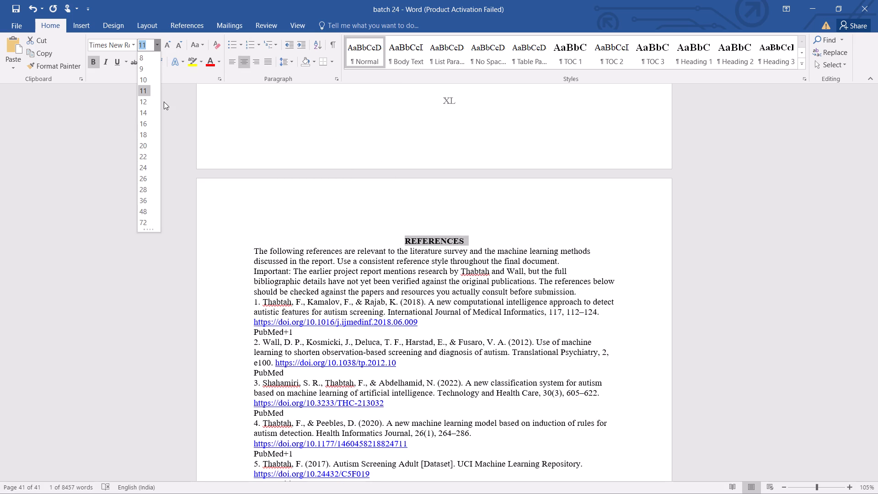
{"action": "left_click", "coordinate": [140, 112]}
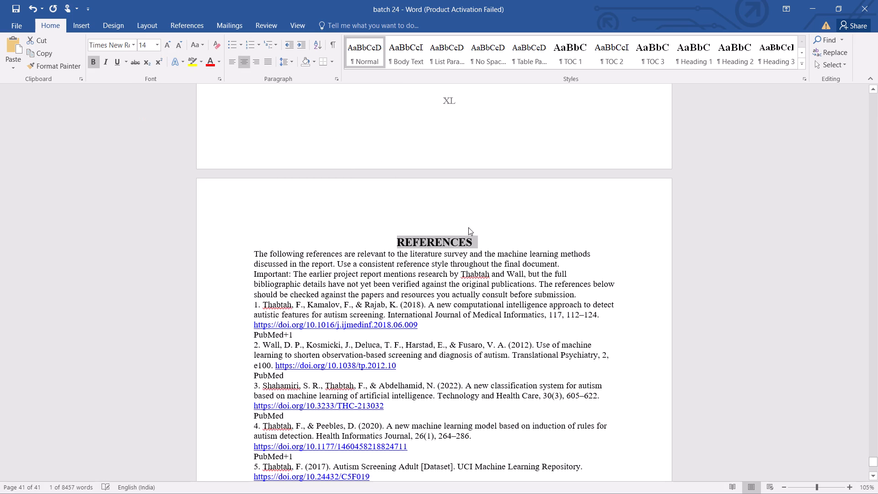
{"action": "left_click", "coordinate": [476, 238]}
{"action": "key", "text": "Return"}
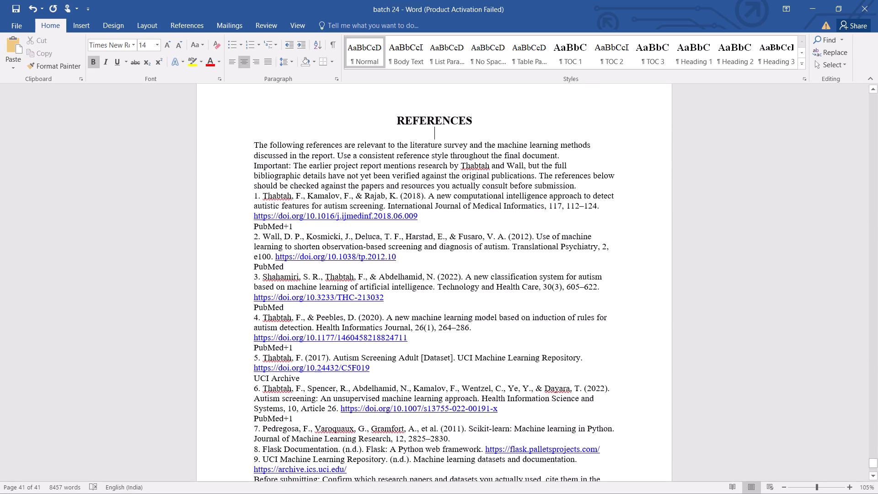
Format all the text under the "REFERENCES" heading as 12 pt, justified, with 1.5 line spacing.
{"action": "left_click_drag", "start_coordinate": [254, 142], "coordinate": [447, 493]}
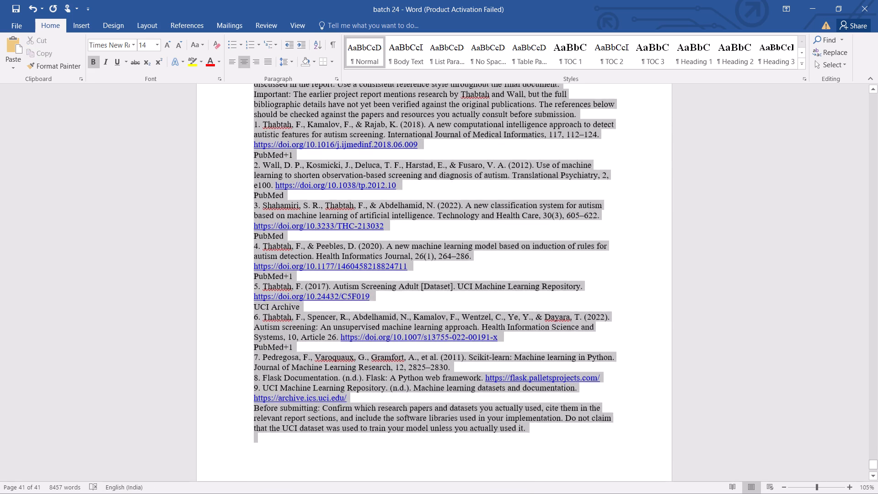
{"action": "left_click_drag", "start_coordinate": [447, 493], "coordinate": [459, 432]}
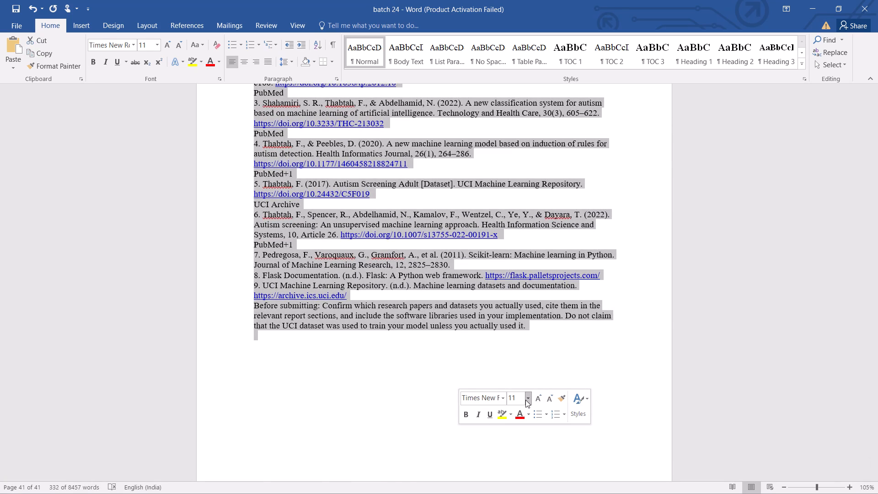
{"action": "left_click", "coordinate": [525, 400]}
{"action": "left_click", "coordinate": [513, 264]}
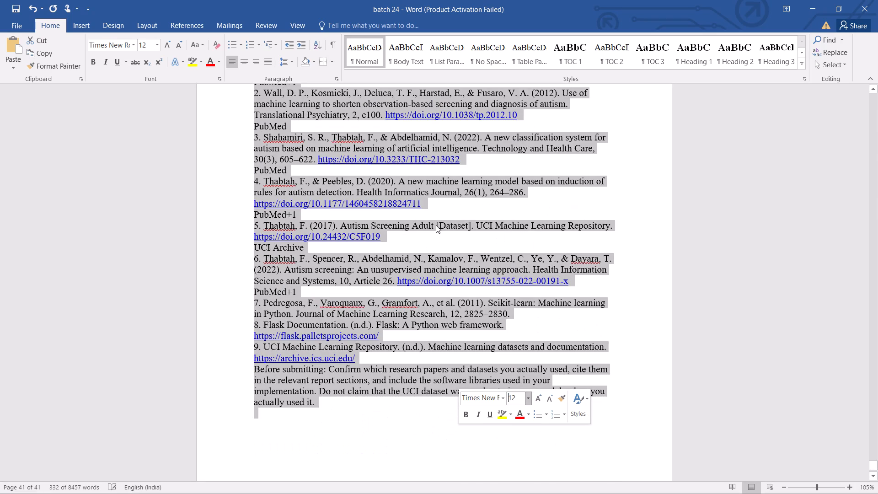
{"action": "left_click", "coordinate": [267, 59]}
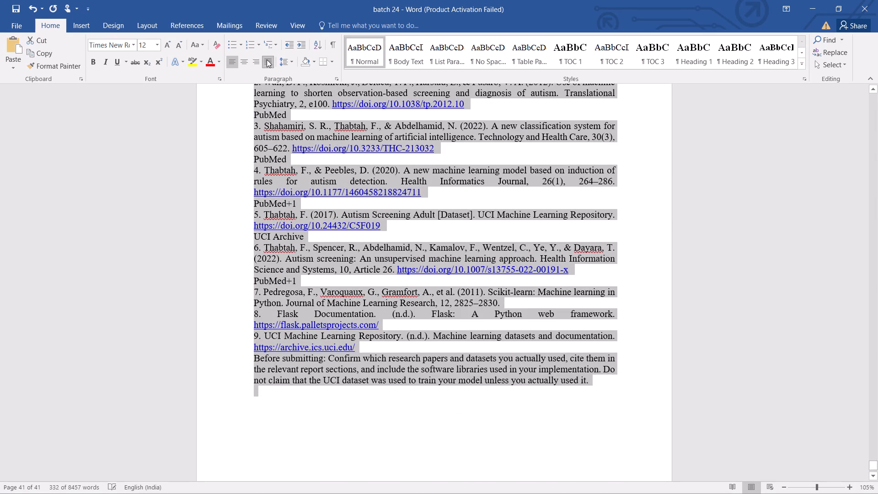
{"action": "left_click", "coordinate": [291, 60]}
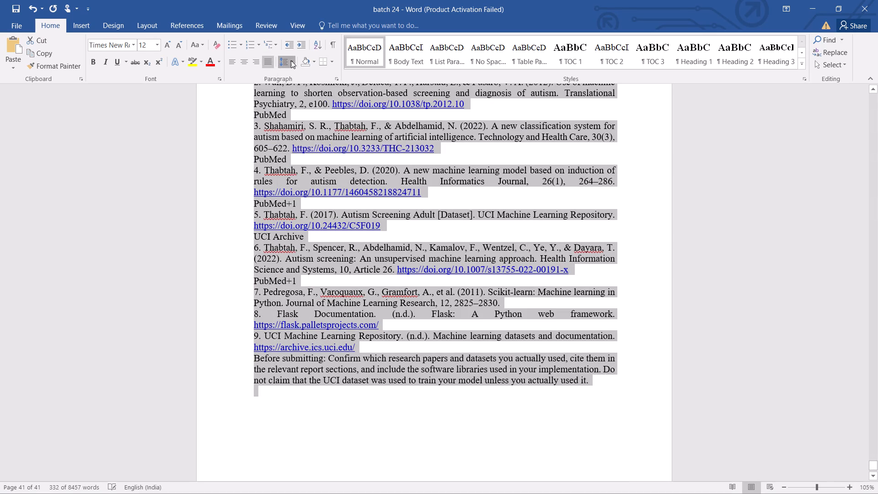
{"action": "left_click", "coordinate": [291, 104]}
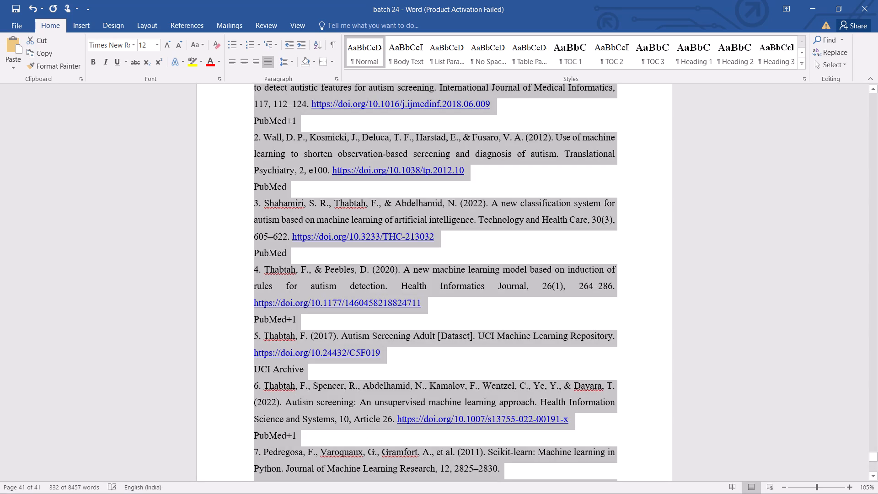
{"action": "left_click", "coordinate": [224, 227]}
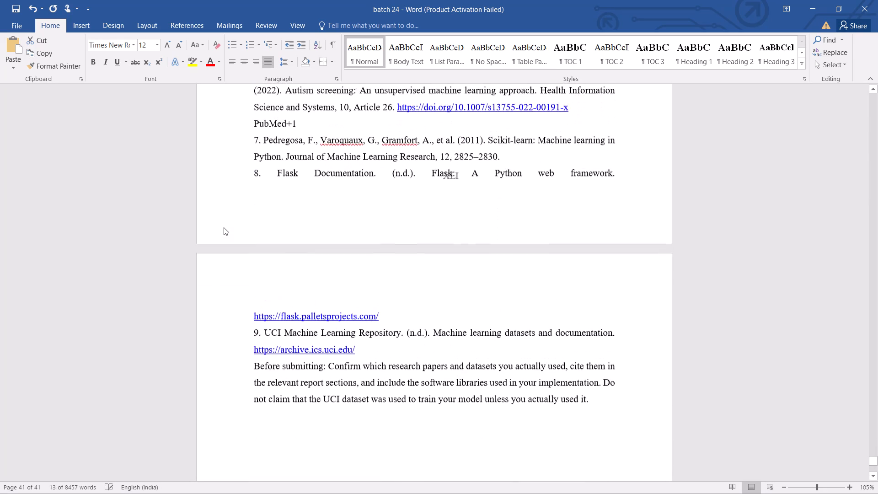
Insert a paragraph break after reference 7, without a new list number, so reference 8 starts on the next page.
{"action": "left_click", "coordinate": [500, 163]}
{"action": "key", "text": "Return"}
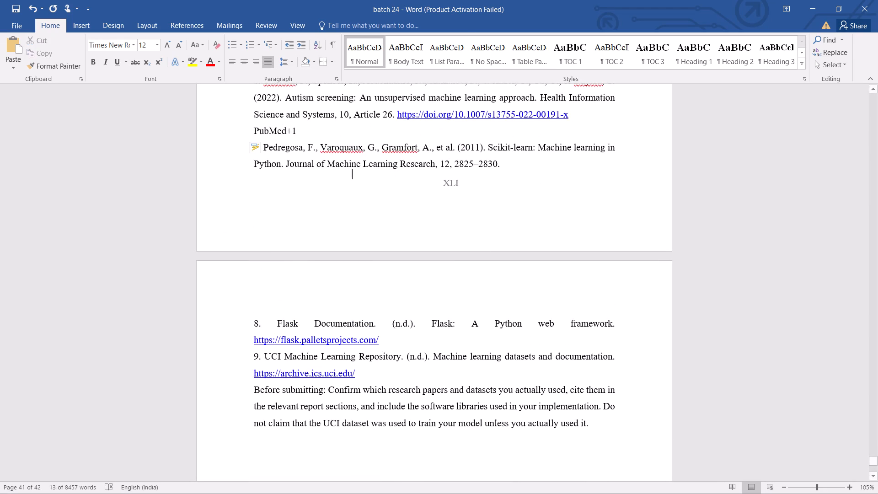
{"action": "key", "text": "BackSpace"}
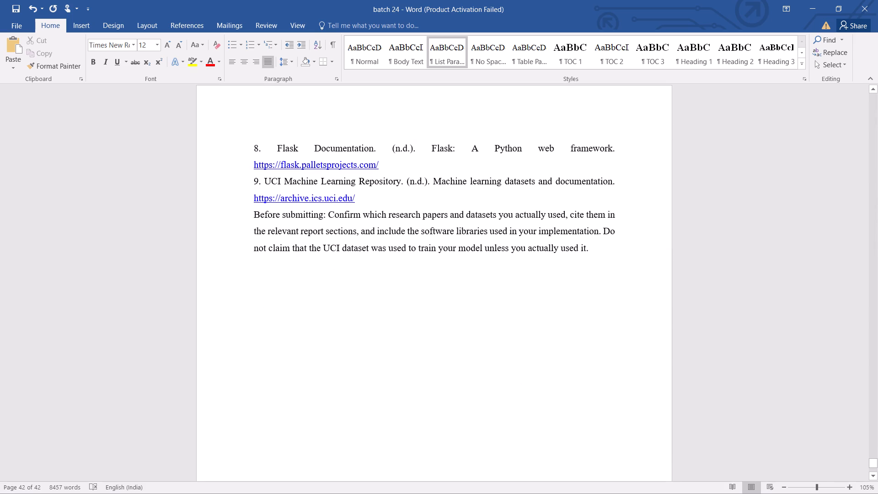
Reapply justified alignment and 1.5 line spacing to references 8 and 9 and the closing "Before submitting" note.
{"action": "left_click_drag", "start_coordinate": [591, 253], "coordinate": [254, 150]}
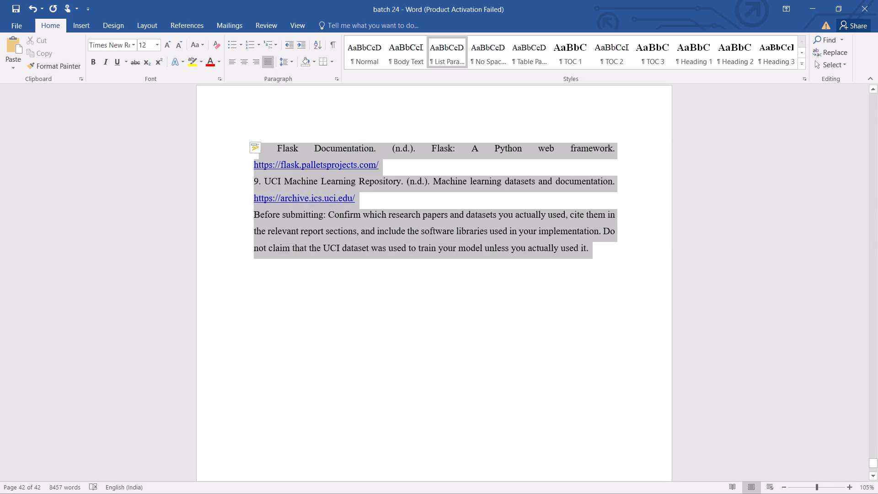
{"action": "left_click_drag", "start_coordinate": [254, 150], "coordinate": [255, 150]}
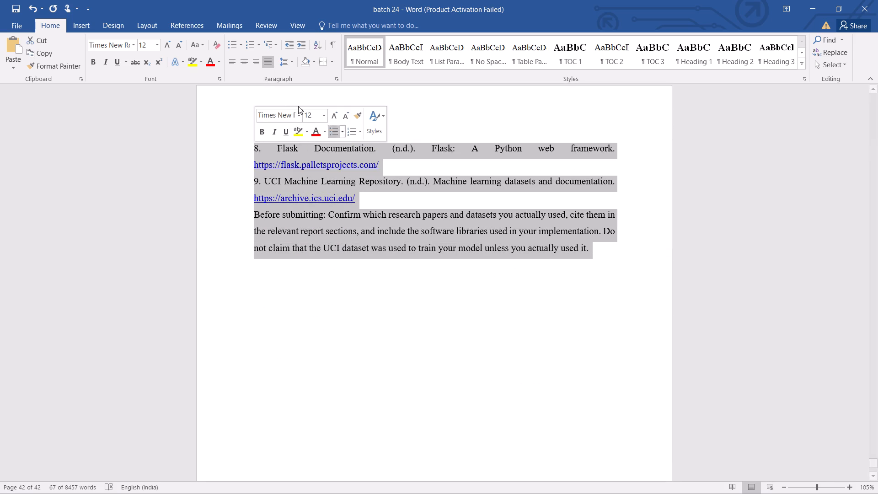
{"action": "double_click", "coordinate": [265, 64]}
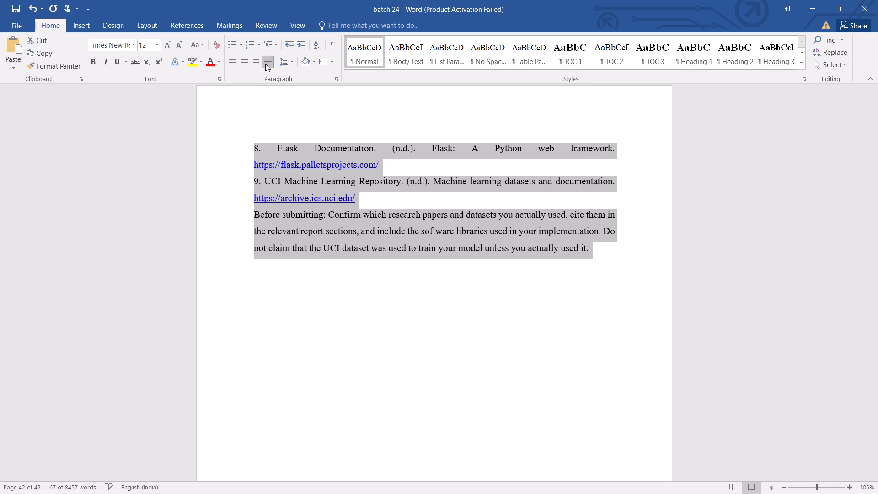
{"action": "left_click", "coordinate": [287, 62]}
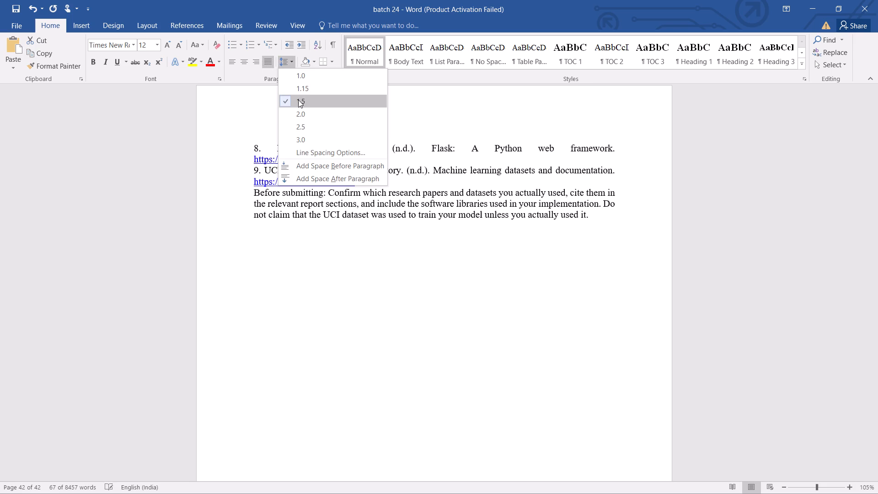
{"action": "left_click", "coordinate": [298, 100]}
{"action": "left_click", "coordinate": [308, 302]}
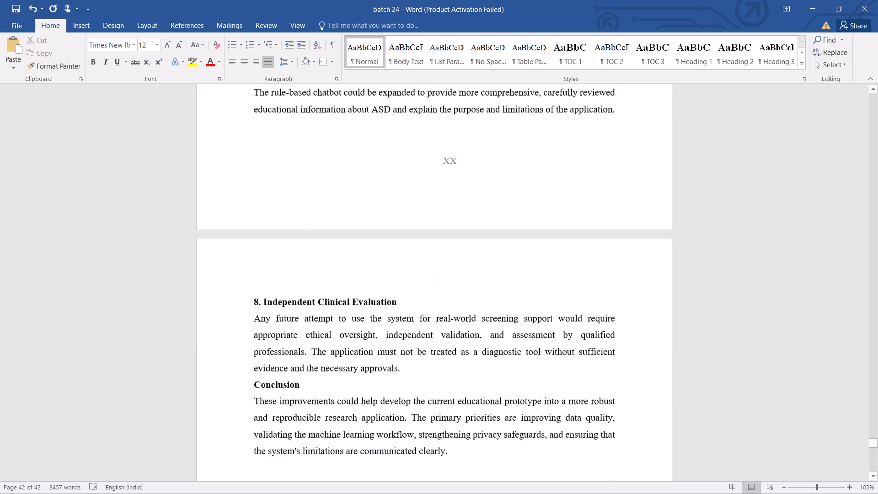
Remove the square brackets around the fourth student's name in the CERTIFICATE paragraph, keeping one space after "and".
{"action": "left_click", "coordinate": [308, 302]}
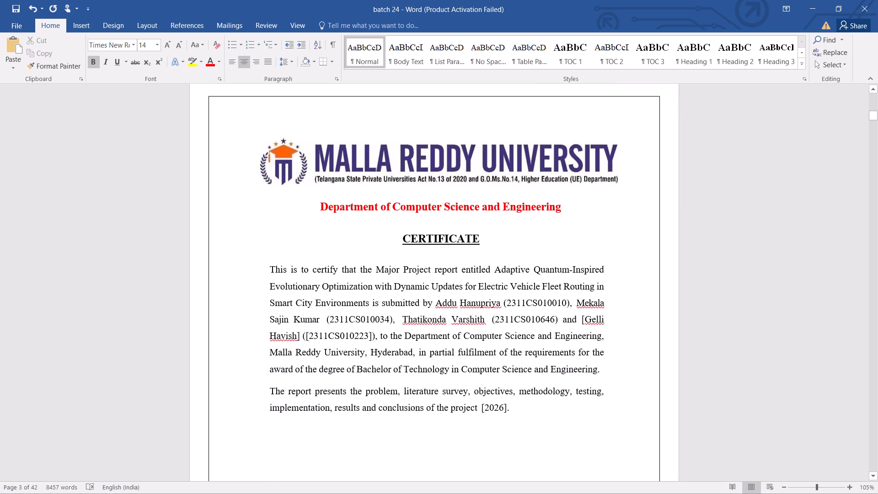
{"action": "left_click", "coordinate": [582, 318]}
{"action": "key", "text": "BackSpace"}
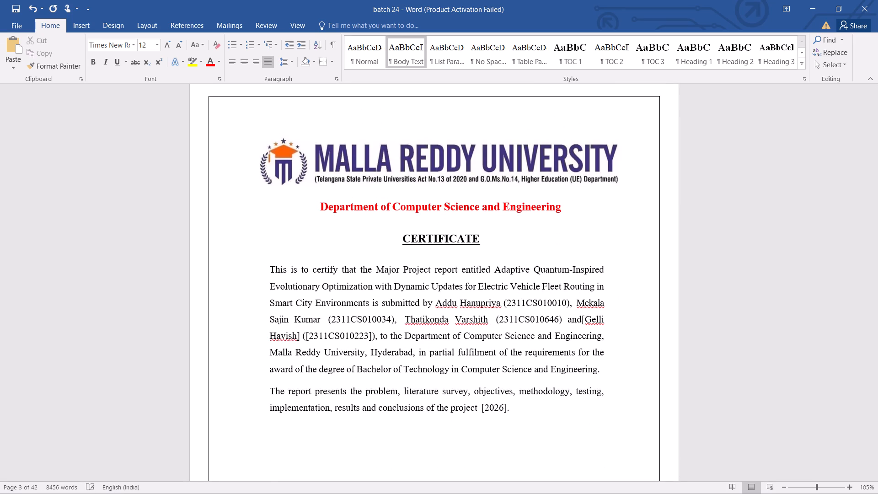
{"action": "key", "text": "space"}
{"action": "key", "text": "Right"}
{"action": "key", "text": "BackSpace"}
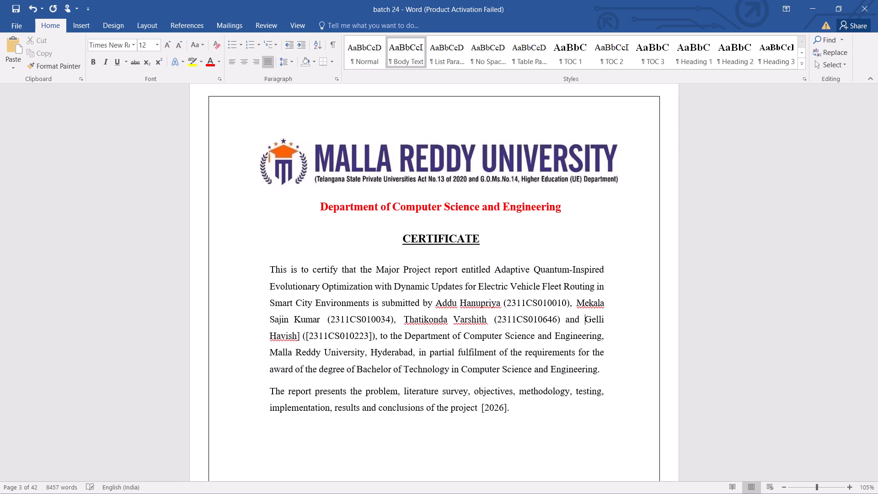
{"action": "left_click", "coordinate": [298, 335]}
{"action": "key", "text": "Right"}
{"action": "key", "text": "BackSpace"}
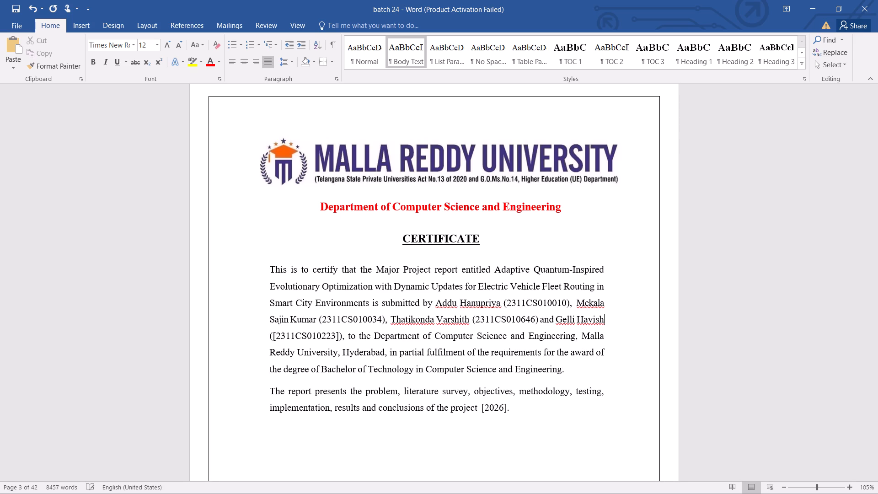
Remove the square brackets around the fourth student's roll number in the CERTIFICATE paragraph, keeping its parentheses.
{"action": "key", "text": "Down"}
{"action": "key", "text": "Left"}
{"action": "key", "text": "Left"}
{"action": "key", "text": "Left"}
{"action": "key", "text": "Left"}
{"action": "key", "text": "Left"}
{"action": "key", "text": "Left"}
{"action": "key", "text": "Left"}
{"action": "key", "text": "Left"}
{"action": "key", "text": "Left"}
{"action": "key", "text": "Left"}
{"action": "key", "text": "Left"}
{"action": "key", "text": "Left"}
{"action": "key", "text": "Left"}
{"action": "key", "text": "Left"}
{"action": "key", "text": "Left"}
{"action": "key", "text": "Left"}
{"action": "key", "text": "Left"}
{"action": "key", "text": "Left"}
{"action": "key", "text": "Left"}
{"action": "key", "text": "Left"}
{"action": "key", "text": "Left"}
{"action": "key", "text": "Left"}
{"action": "key", "text": "Left"}
{"action": "key", "text": "BackSpace"}
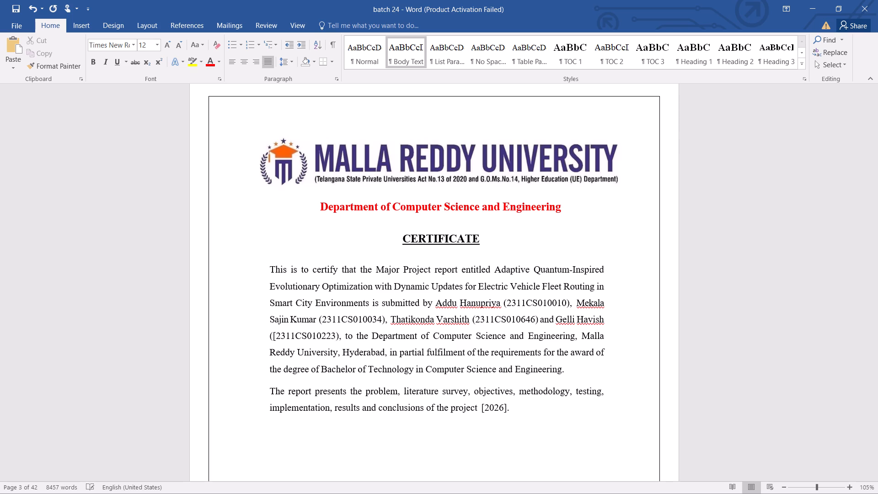
{"action": "key", "text": "Left"}
{"action": "key", "text": "Left"}
{"action": "key", "text": "Left"}
{"action": "key", "text": "Left"}
{"action": "key", "text": "Left"}
{"action": "key", "text": "Left"}
{"action": "key", "text": "Left"}
{"action": "key", "text": "Left"}
{"action": "key", "text": "Left"}
{"action": "key", "text": "Left"}
{"action": "key", "text": "Left"}
{"action": "key", "text": "Left"}
{"action": "key", "text": "BackSpace"}
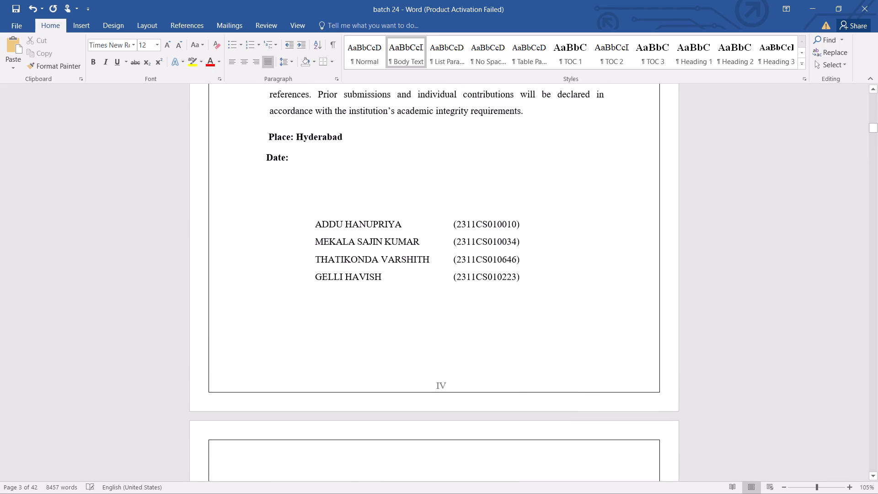
Insert a space before "Date:" on the declaration page to align it with "Place: Hyderabad".
{"action": "left_click", "coordinate": [264, 160]}
{"action": "key", "text": "space"}
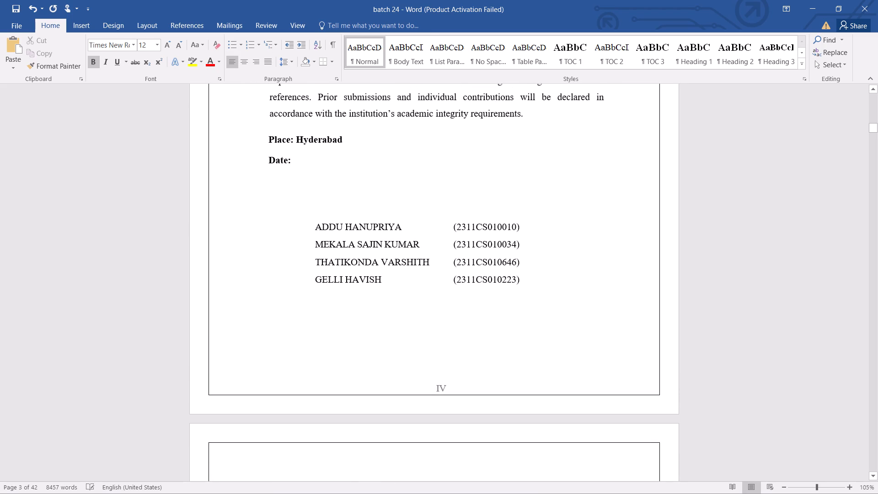
{"action": "left_click", "coordinate": [642, 263]}
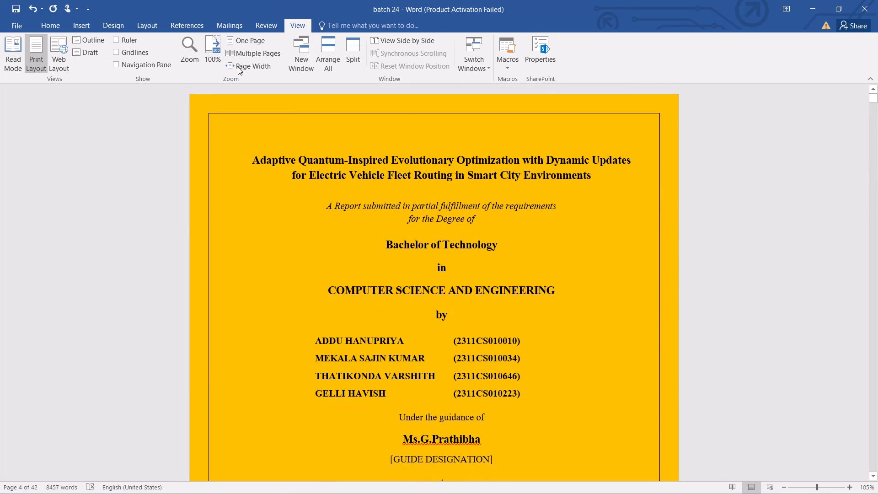
Look over the report in Read Mode from the cover page to the end of the references, and return to Print Layout.
{"action": "left_click", "coordinate": [265, 21]}
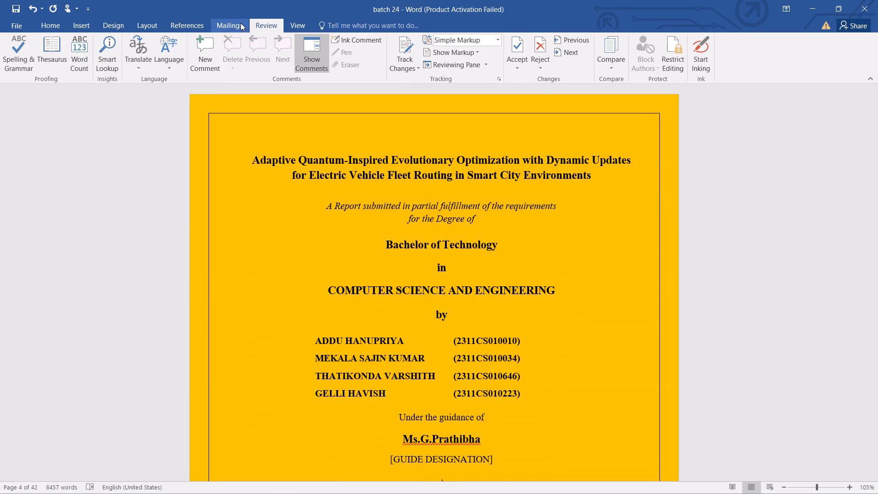
{"action": "left_click", "coordinate": [241, 24]}
{"action": "left_click", "coordinate": [299, 25]}
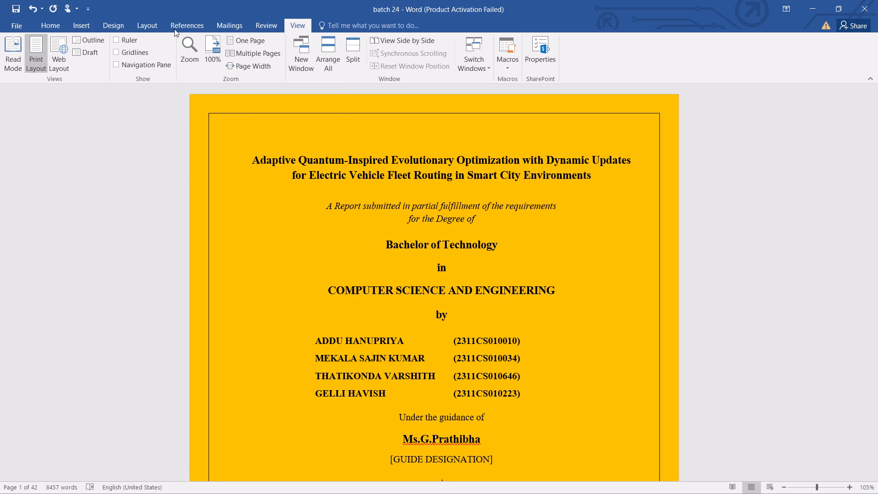
{"action": "left_click", "coordinate": [15, 57]}
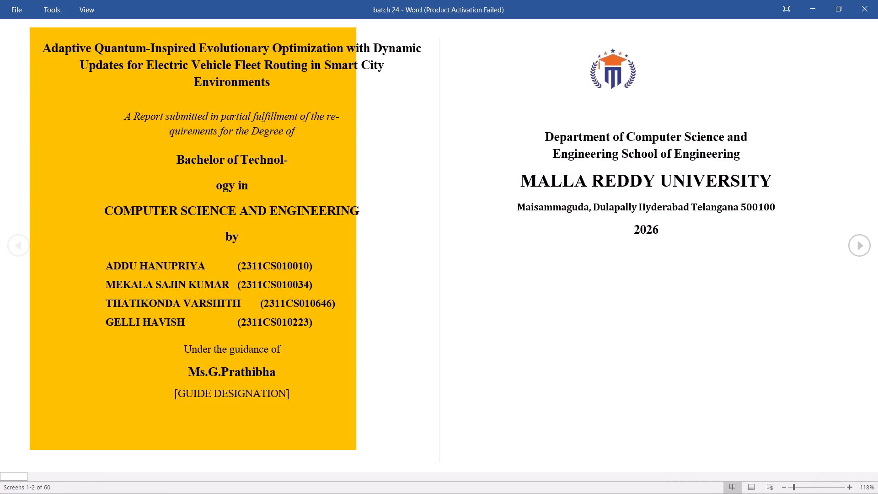
{"action": "left_click", "coordinate": [787, 6]}
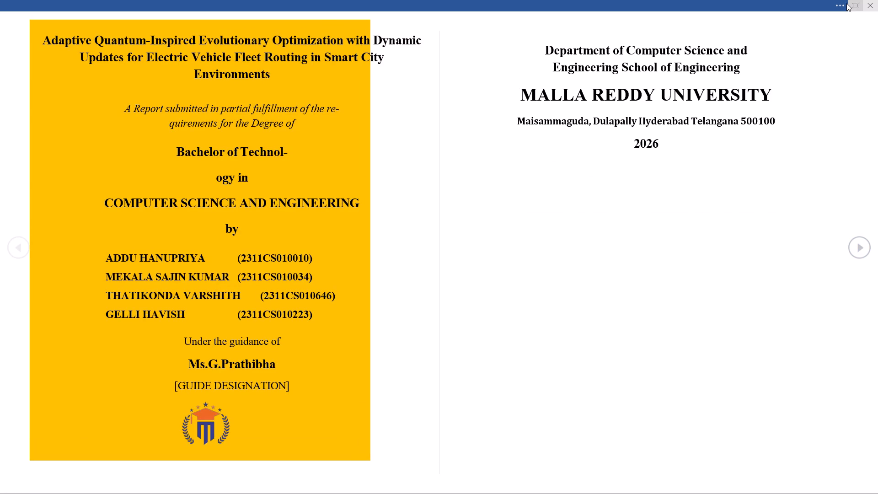
{"action": "left_click", "coordinate": [851, 2]}
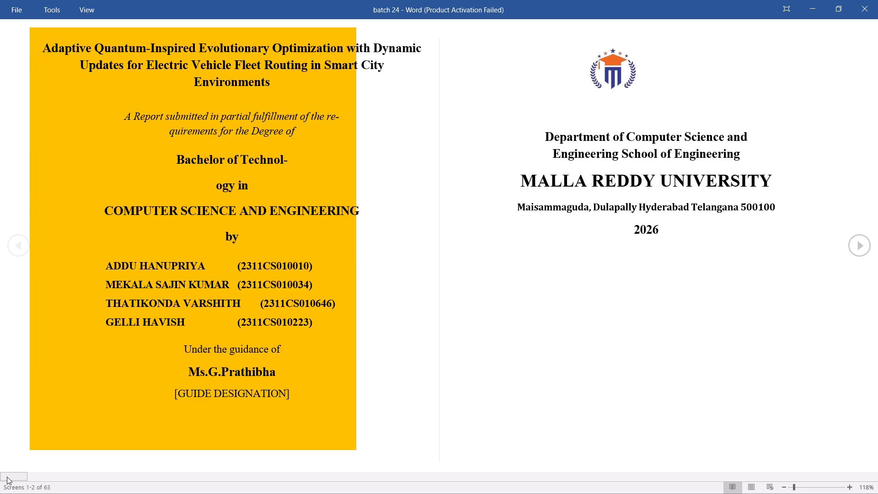
{"action": "left_click_drag", "start_coordinate": [7, 477], "coordinate": [854, 493]}
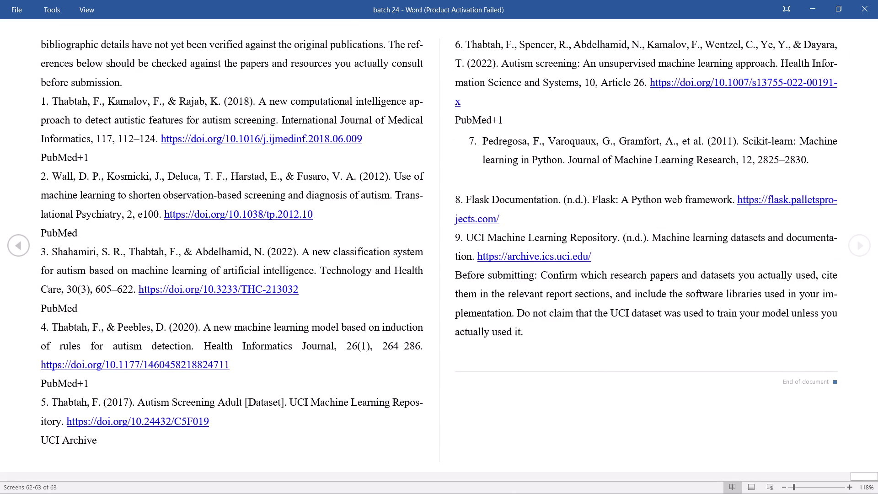
{"action": "left_click", "coordinate": [754, 486]}
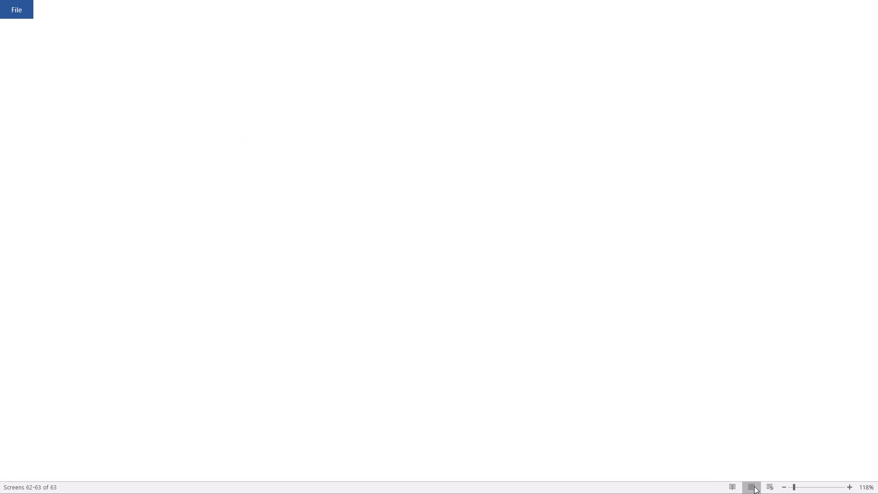
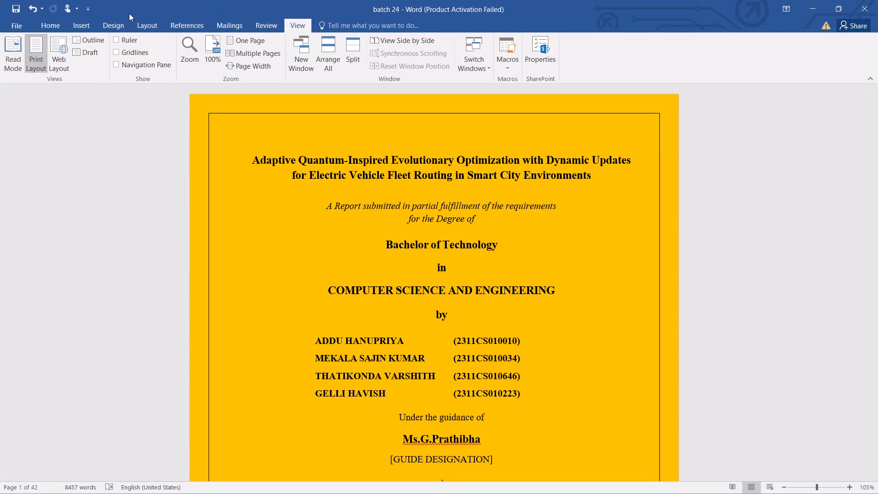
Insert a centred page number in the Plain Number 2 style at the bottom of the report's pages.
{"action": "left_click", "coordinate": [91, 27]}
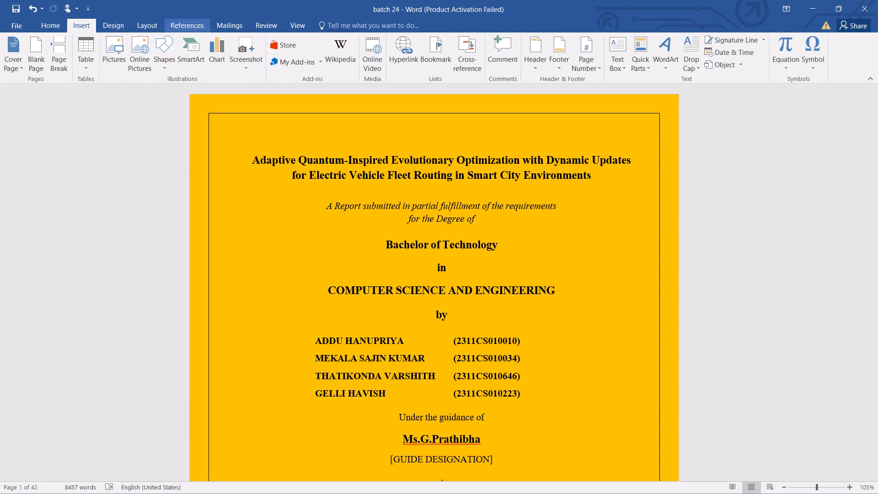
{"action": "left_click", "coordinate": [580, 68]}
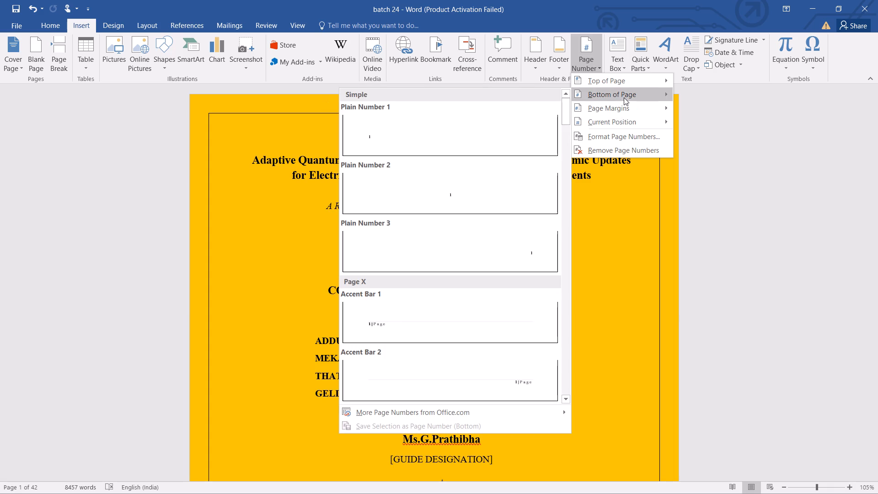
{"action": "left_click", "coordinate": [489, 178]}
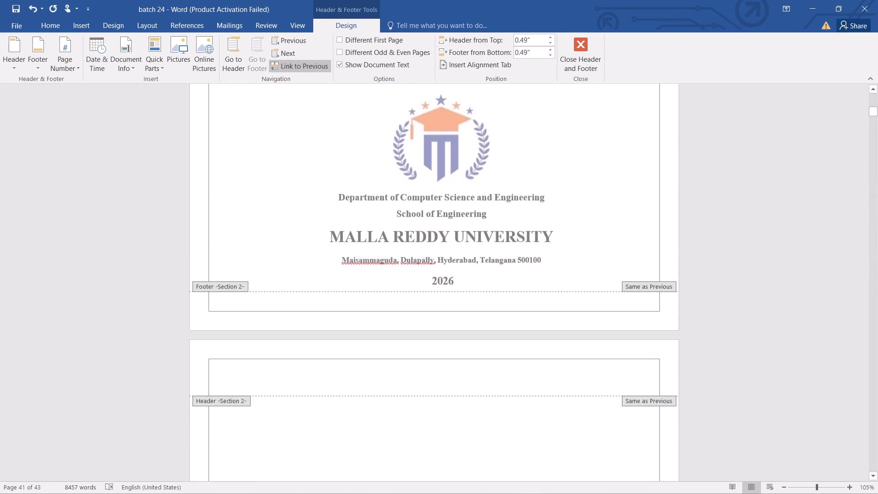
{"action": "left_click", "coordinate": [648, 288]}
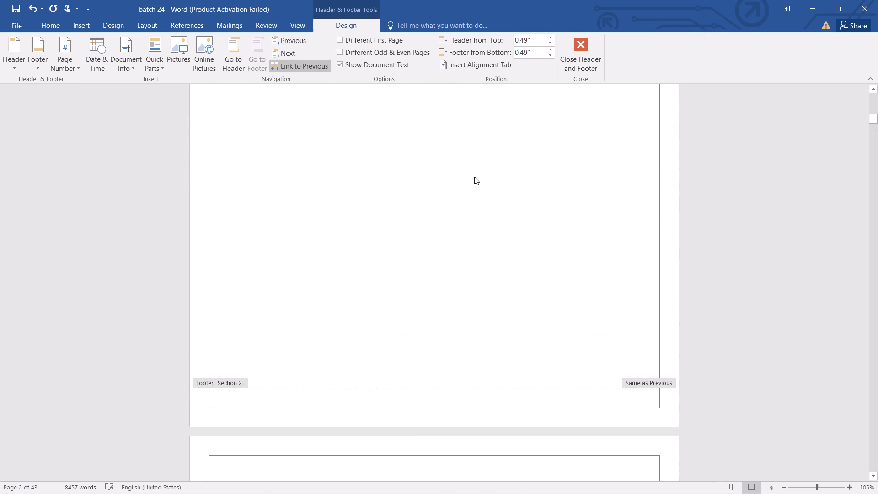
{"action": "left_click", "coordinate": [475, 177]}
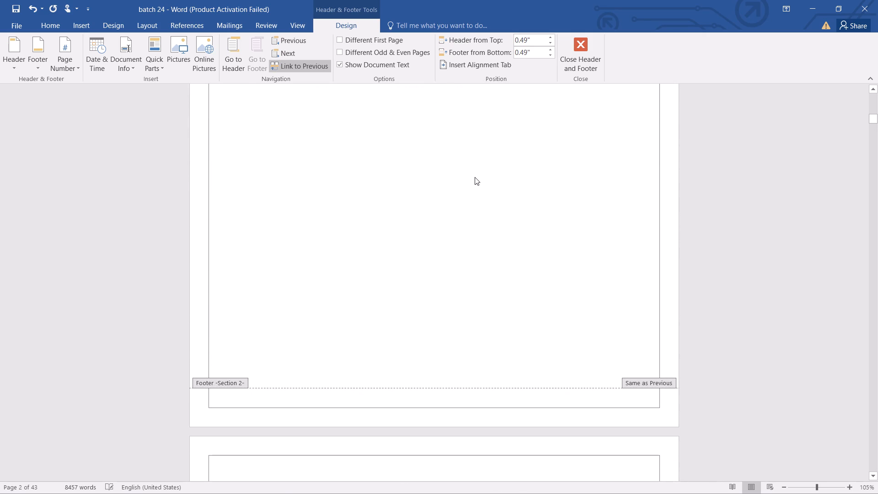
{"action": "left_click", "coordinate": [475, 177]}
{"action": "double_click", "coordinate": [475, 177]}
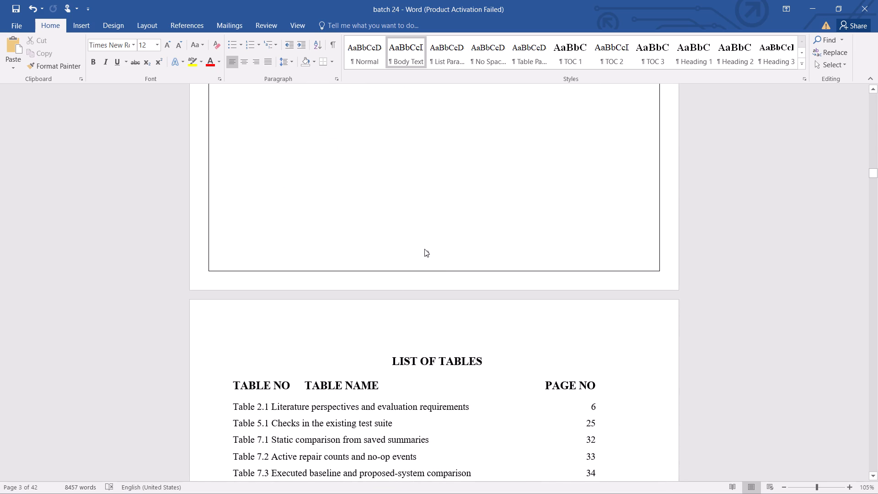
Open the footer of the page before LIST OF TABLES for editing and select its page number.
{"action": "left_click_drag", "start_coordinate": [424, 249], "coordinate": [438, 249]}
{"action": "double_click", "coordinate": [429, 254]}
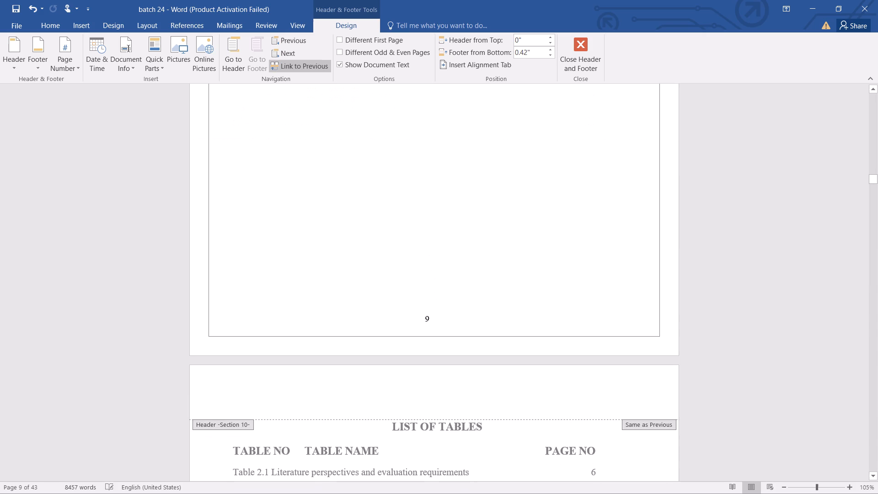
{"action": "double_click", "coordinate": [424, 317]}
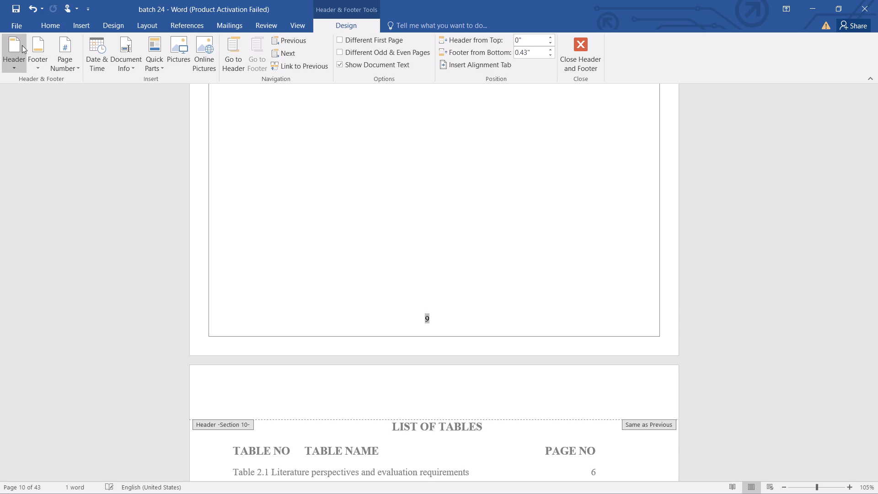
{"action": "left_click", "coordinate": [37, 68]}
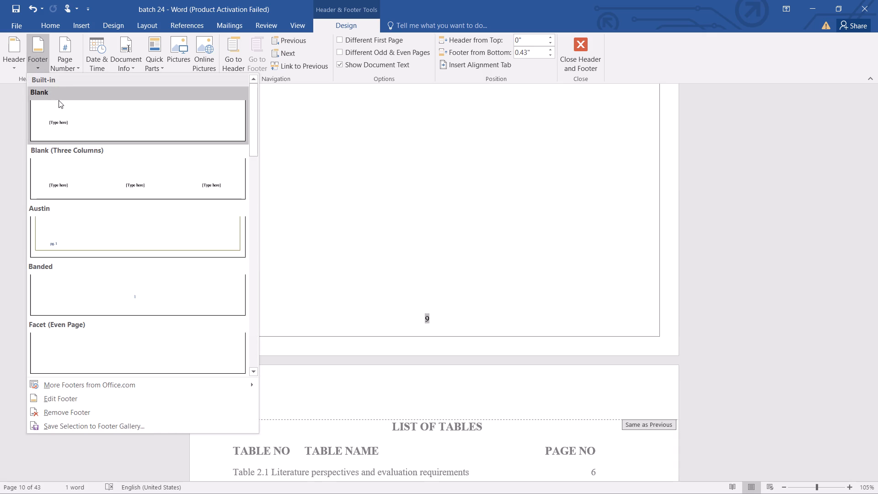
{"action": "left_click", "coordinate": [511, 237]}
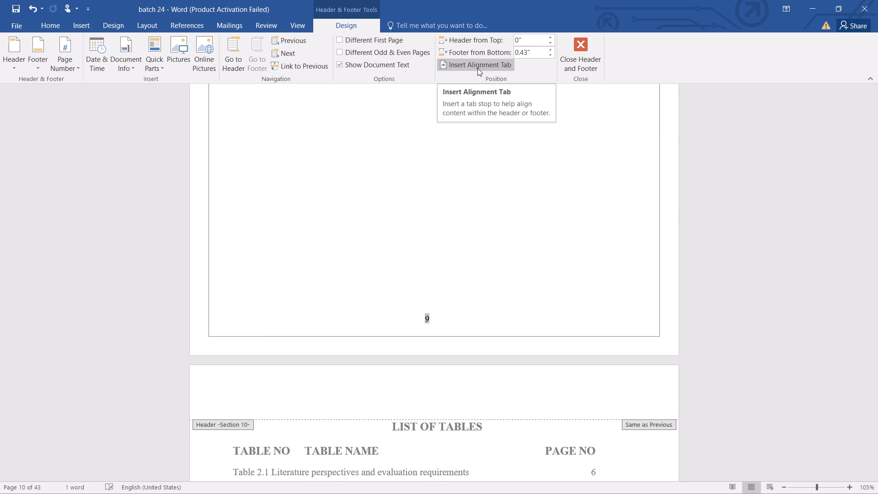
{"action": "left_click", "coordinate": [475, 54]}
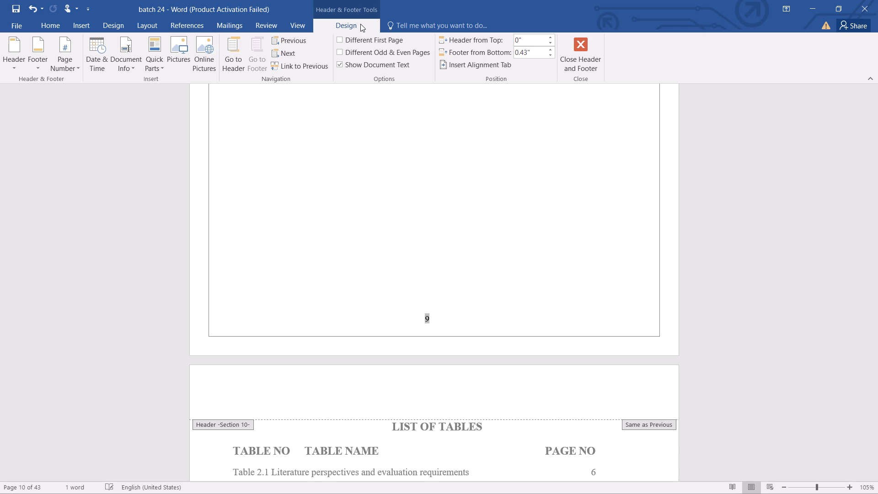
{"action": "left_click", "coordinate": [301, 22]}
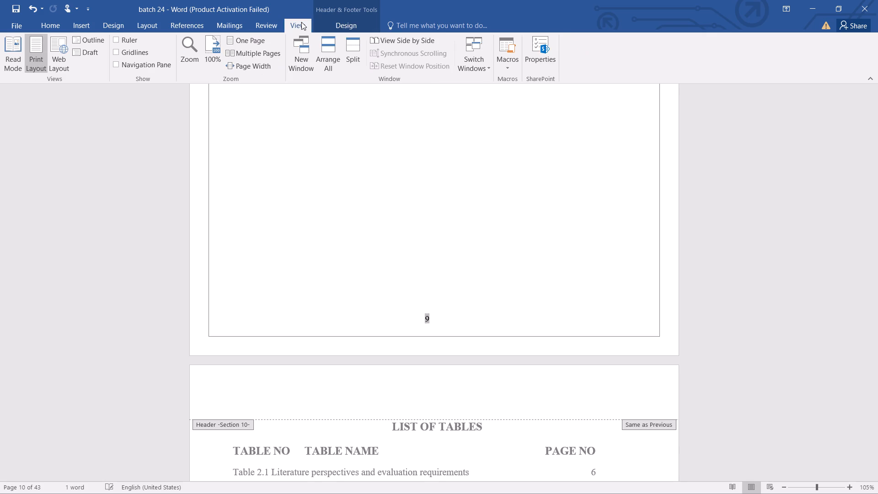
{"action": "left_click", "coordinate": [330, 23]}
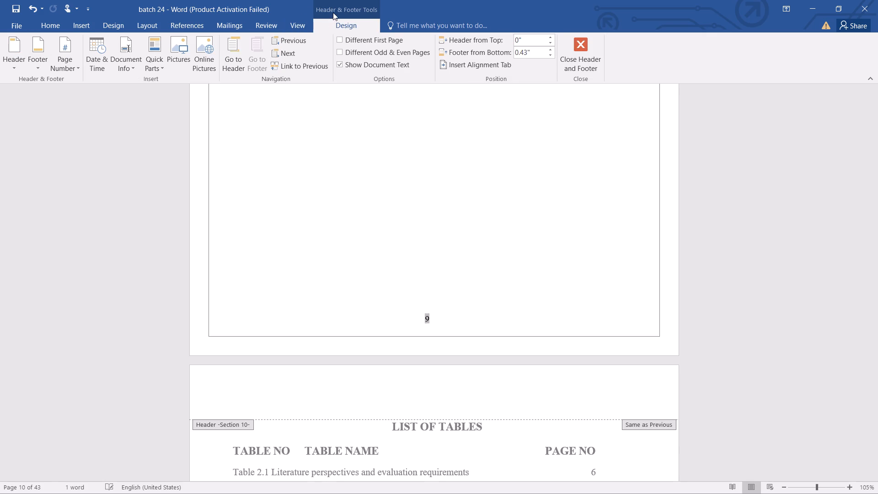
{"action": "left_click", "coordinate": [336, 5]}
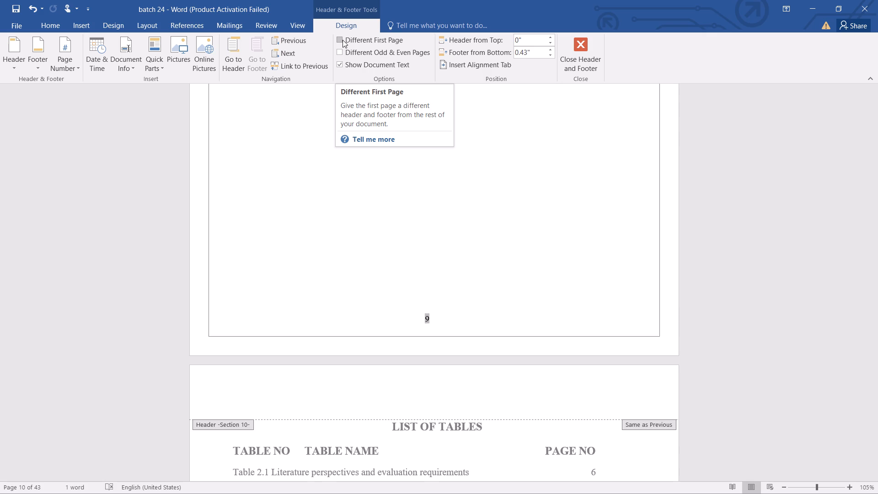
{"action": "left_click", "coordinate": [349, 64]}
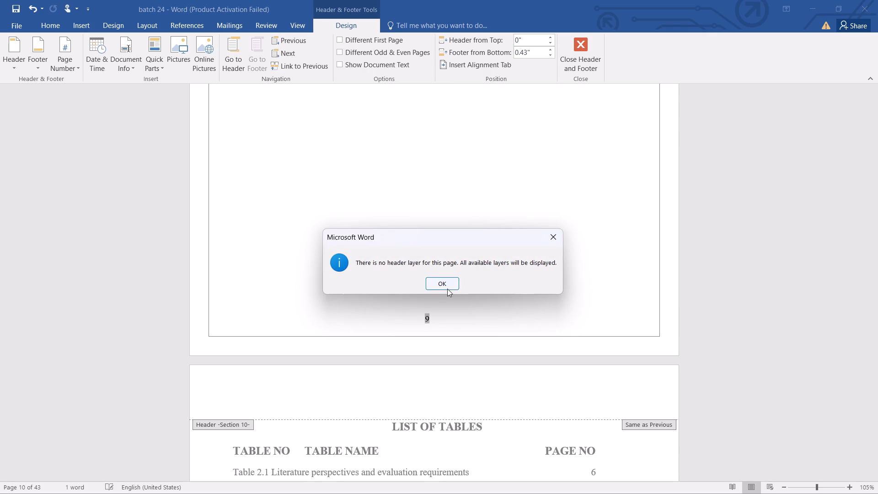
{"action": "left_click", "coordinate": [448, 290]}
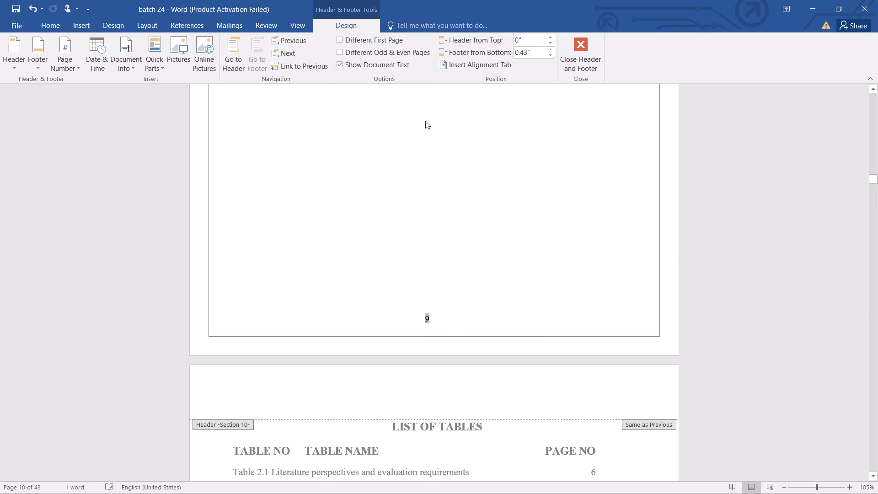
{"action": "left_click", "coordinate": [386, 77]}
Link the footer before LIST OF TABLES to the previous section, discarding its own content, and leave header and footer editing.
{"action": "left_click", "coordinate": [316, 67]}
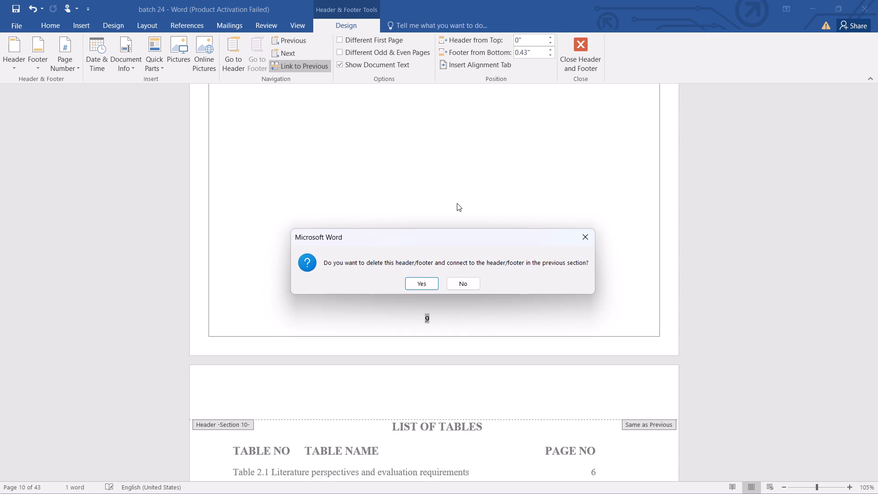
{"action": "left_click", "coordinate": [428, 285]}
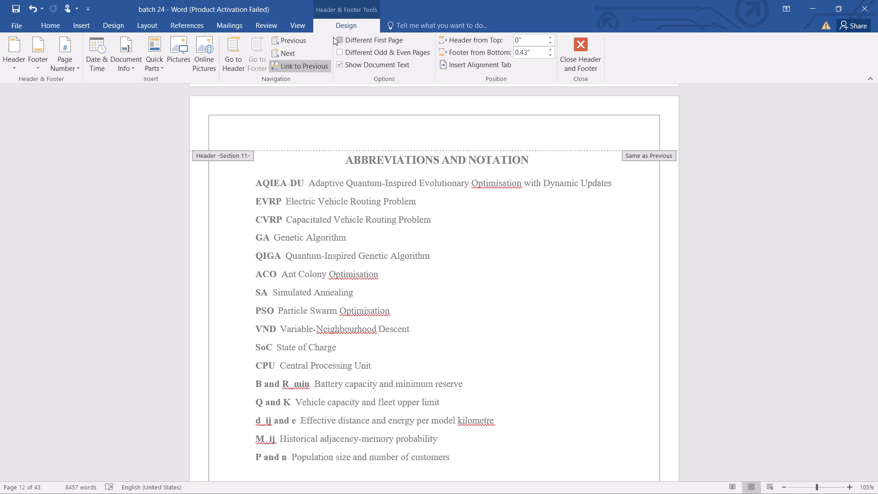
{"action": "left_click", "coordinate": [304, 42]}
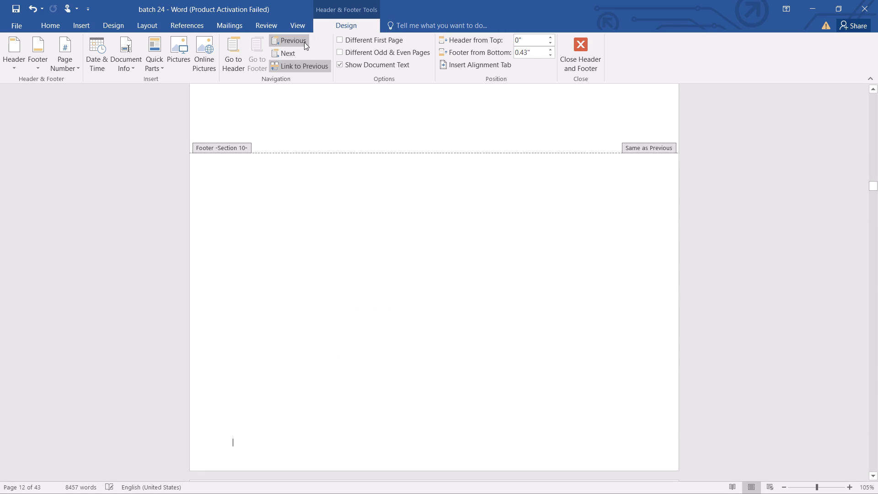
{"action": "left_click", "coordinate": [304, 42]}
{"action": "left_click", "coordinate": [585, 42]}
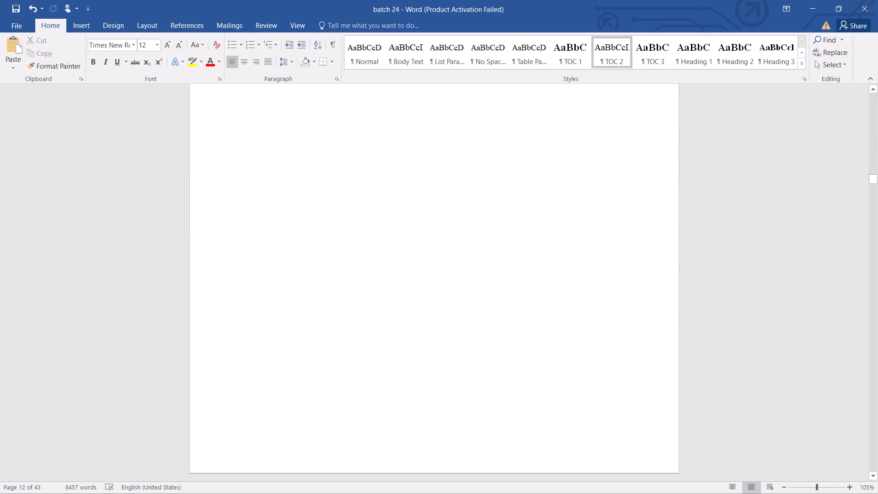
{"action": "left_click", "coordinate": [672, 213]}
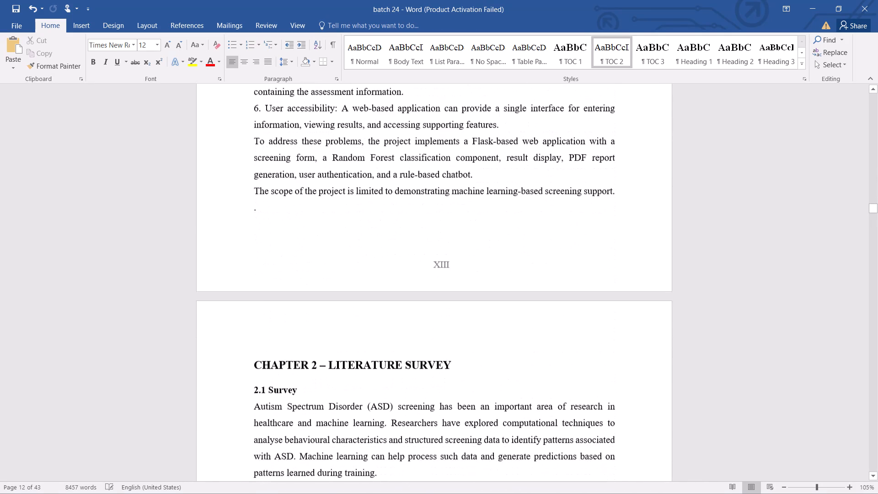
Switch to the ContentFlow_AI_Major_Project_Phase1_Thesis document to check its front-matter page numbering, and return to batch 24.
{"action": "key", "text": "alt+Tab"}
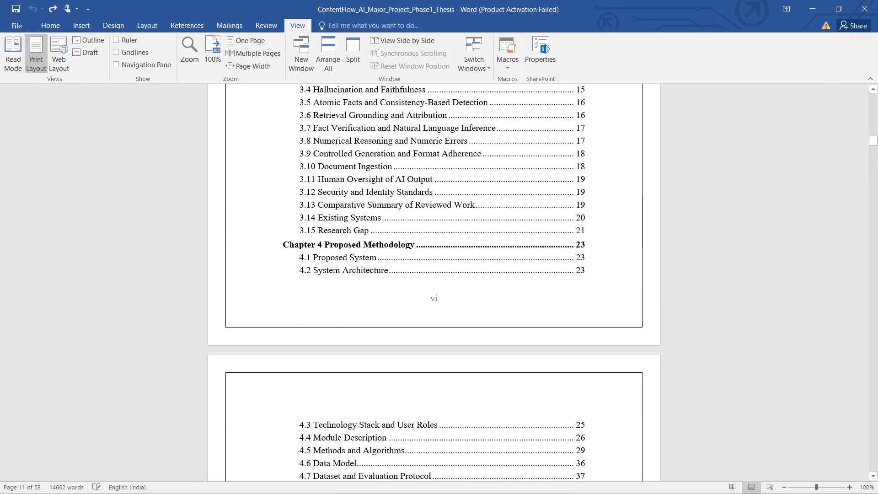
{"action": "key", "text": "alt+Tab"}
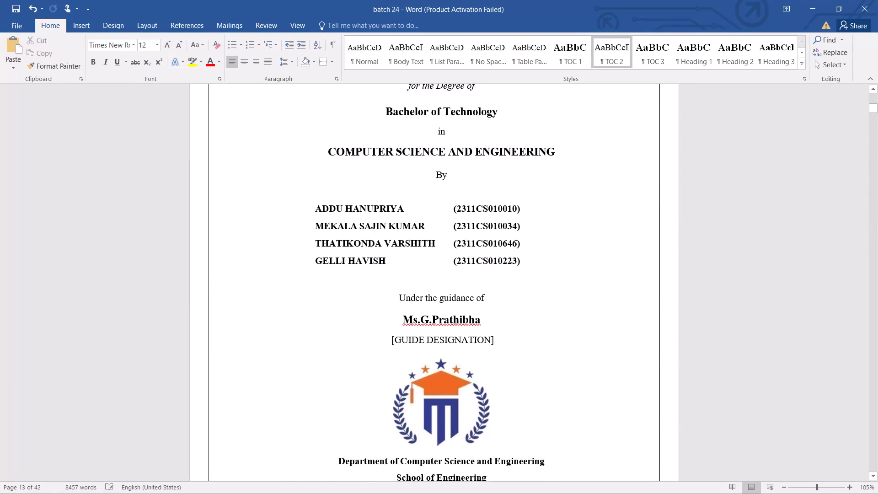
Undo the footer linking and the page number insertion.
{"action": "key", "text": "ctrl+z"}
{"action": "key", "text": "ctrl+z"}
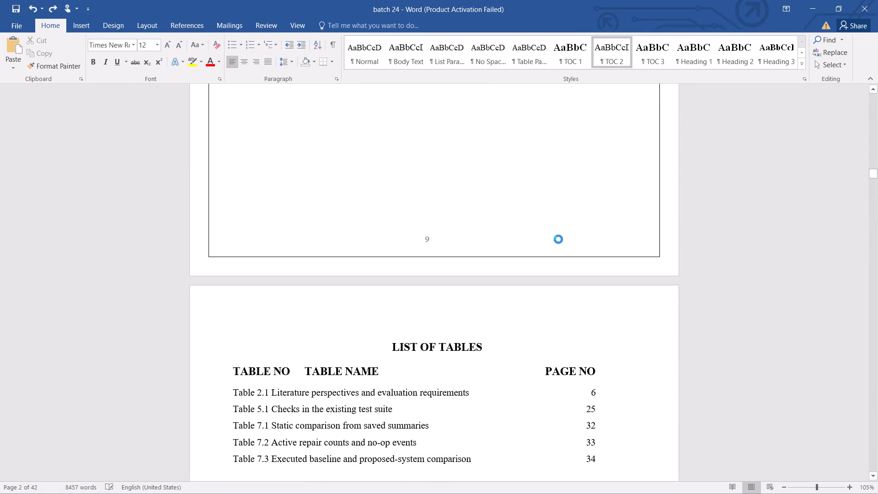
Undo the space before "Date:" and the bracket removals around the fourth student's roll number and name in the CERTIFICATE paragraph.
{"action": "key", "text": "ctrl+z"}
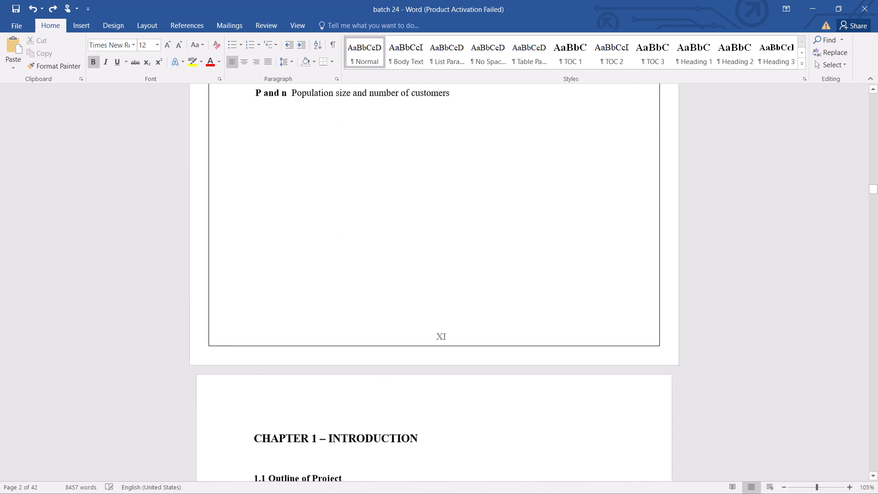
{"action": "key", "text": "ctrl+z"}
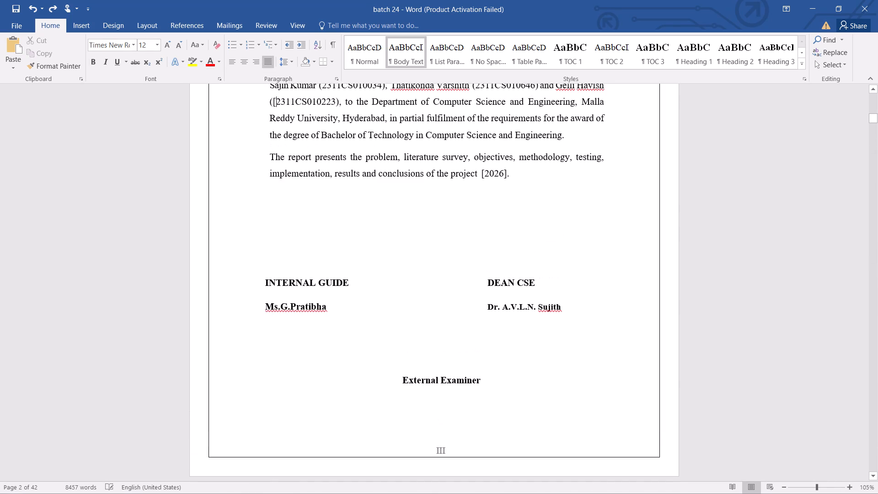
{"action": "key", "text": "z"}
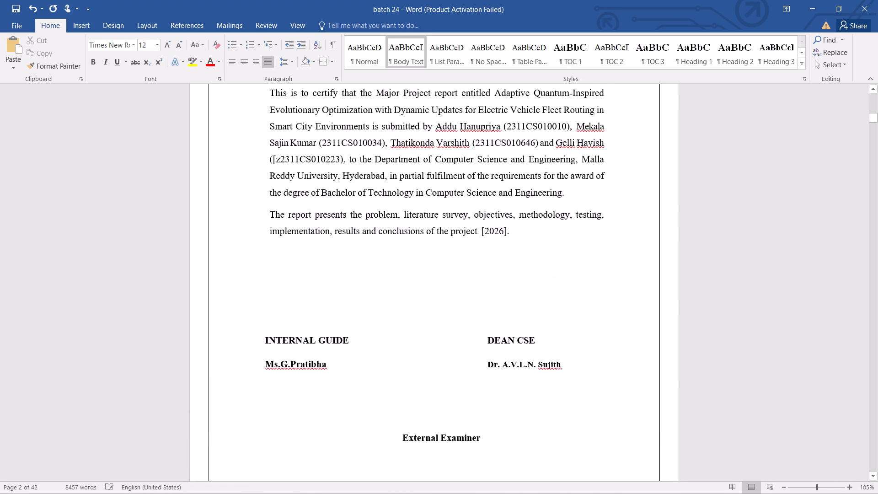
{"action": "key", "text": "ctrl+z"}
{"action": "key", "text": "ctrl+z"}
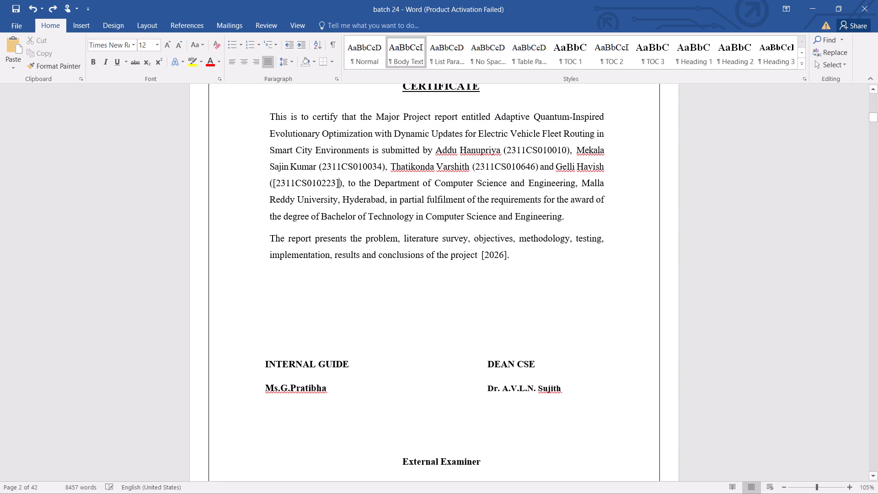
{"action": "key", "text": "ctrl+z"}
{"action": "key", "text": "ctrl+z"}
{"action": "key", "text": "ctrl+z"}
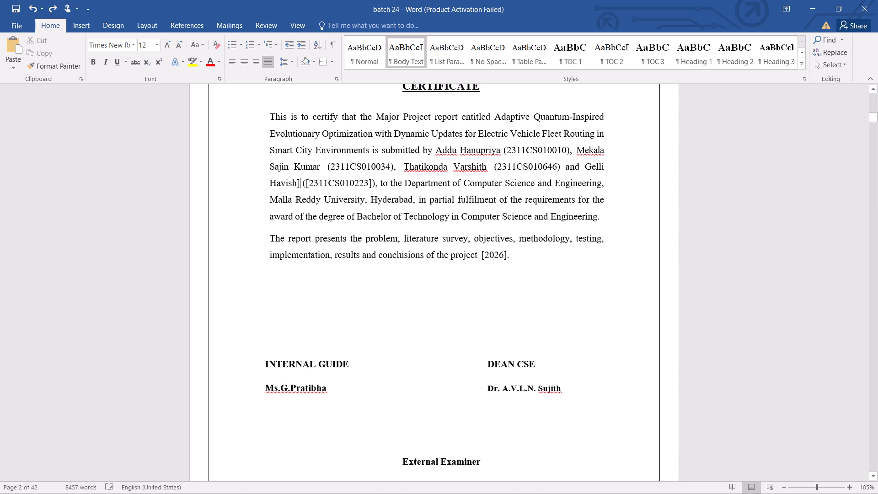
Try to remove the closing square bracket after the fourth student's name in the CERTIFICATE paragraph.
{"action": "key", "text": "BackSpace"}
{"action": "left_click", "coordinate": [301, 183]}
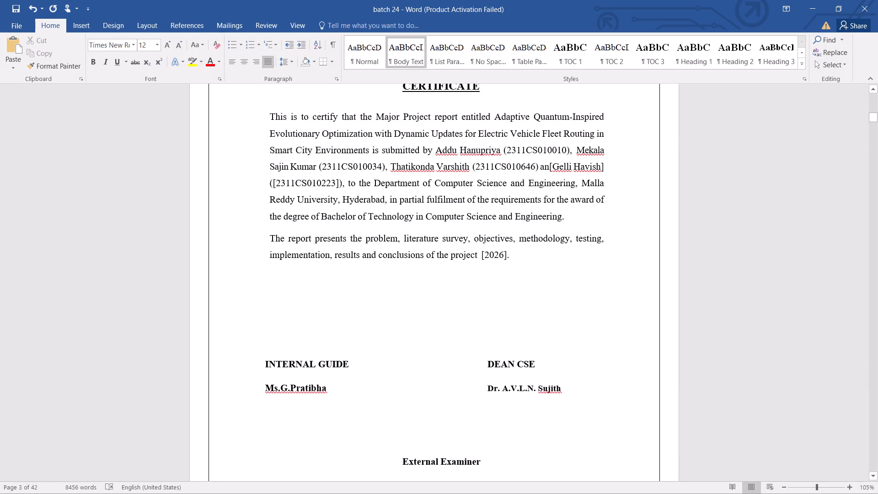
Remove the square brackets around the fourth student's name in the CERTIFICATE paragraph and complete the preceding word as "and" with a space.
{"action": "left_click", "coordinate": [555, 164]}
{"action": "key", "text": "BackSpace"}
{"action": "key", "text": "d"}
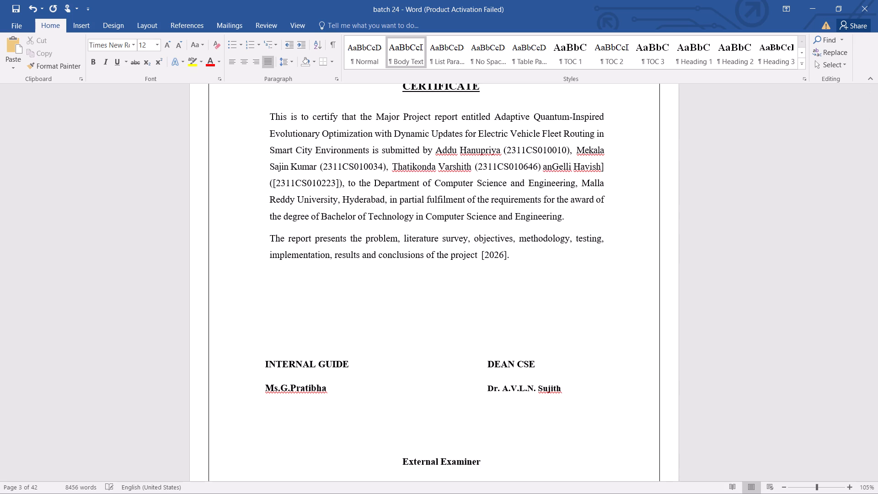
{"action": "key", "text": "space"}
{"action": "key", "text": "Right"}
{"action": "key", "text": "Right"}
{"action": "key", "text": "Right"}
{"action": "key", "text": "Right"}
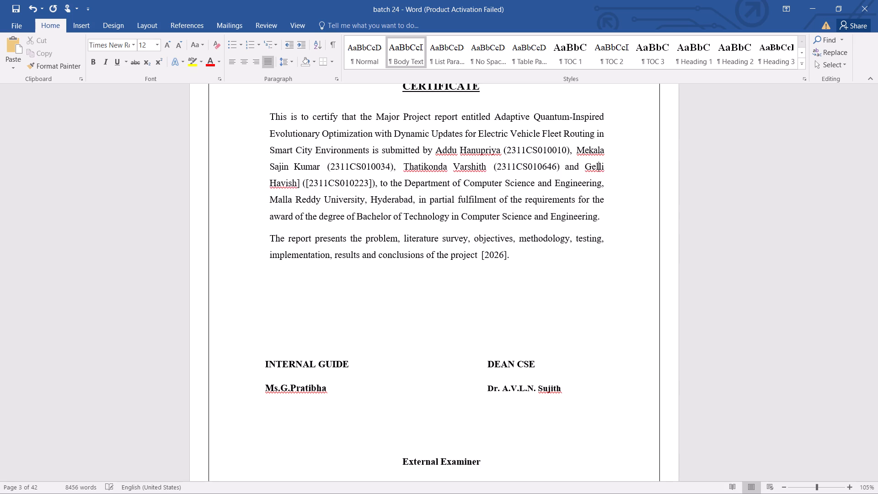
{"action": "key", "text": "Right"}
{"action": "key", "text": "Right"}
{"action": "key", "text": "Right"}
{"action": "key", "text": "Right"}
{"action": "key", "text": "Right"}
{"action": "key", "text": "Right"}
{"action": "key", "text": "Right"}
{"action": "key", "text": "Right"}
{"action": "key", "text": "Right"}
{"action": "key", "text": "BackSpace"}
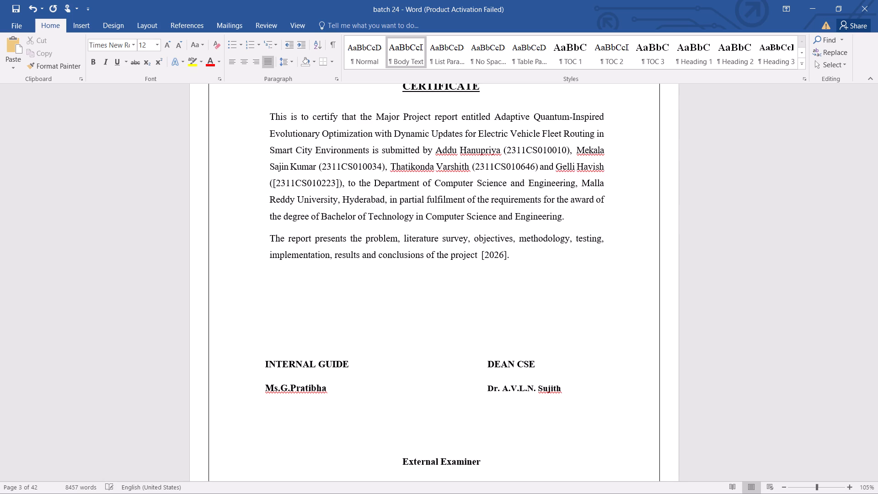
Remove the square brackets inside the parentheses around the fourth student's roll number in the CERTIFICATE paragraph.
{"action": "key", "text": "Right"}
{"action": "key", "text": "Right"}
{"action": "key", "text": "Right"}
{"action": "key", "text": "BackSpace"}
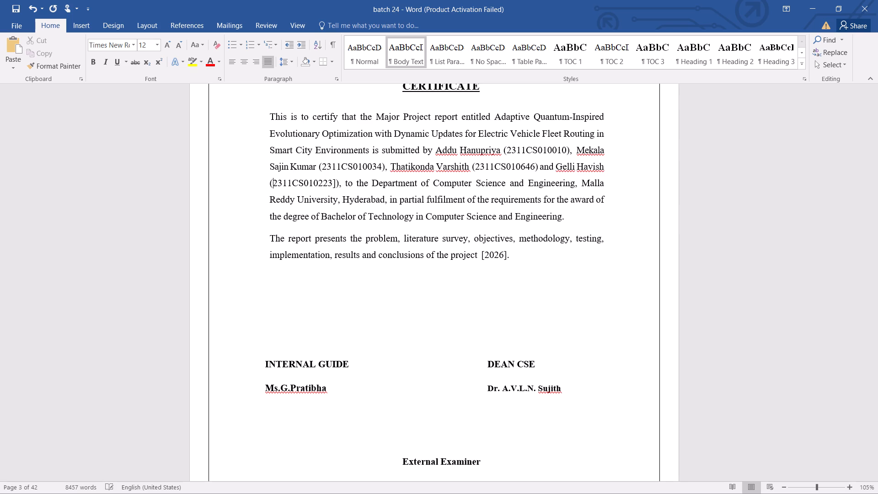
{"action": "key", "text": "Right"}
{"action": "key", "text": "Right"}
{"action": "key", "text": "Right"}
{"action": "key", "text": "Right"}
{"action": "key", "text": "Right"}
{"action": "key", "text": "Right"}
{"action": "key", "text": "Right"}
{"action": "key", "text": "Right"}
{"action": "key", "text": "Right"}
{"action": "key", "text": "Right"}
{"action": "key", "text": "Right"}
{"action": "key", "text": "Right"}
{"action": "key", "text": "Right"}
{"action": "key", "text": "BackSpace"}
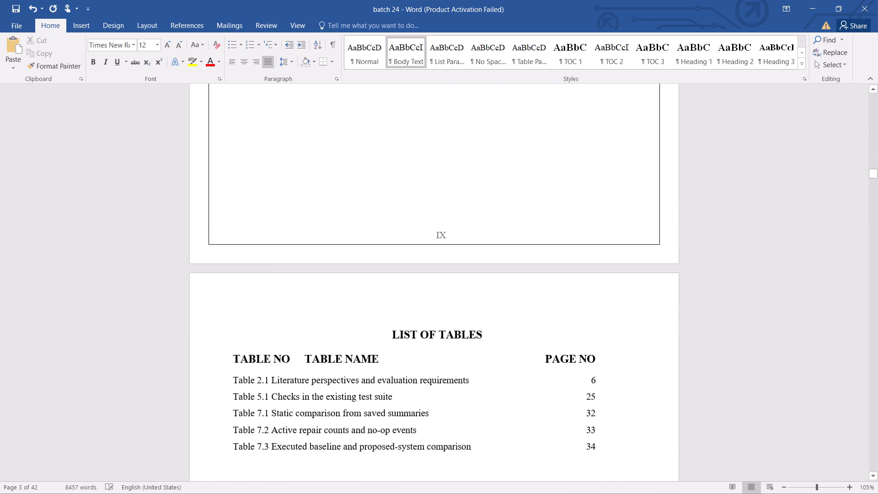
Switch to the ContentFlow_AI_Major_Project_Phase1_Thesis document to view its pages, and return to batch 24.
{"action": "key", "text": "alt+Tab"}
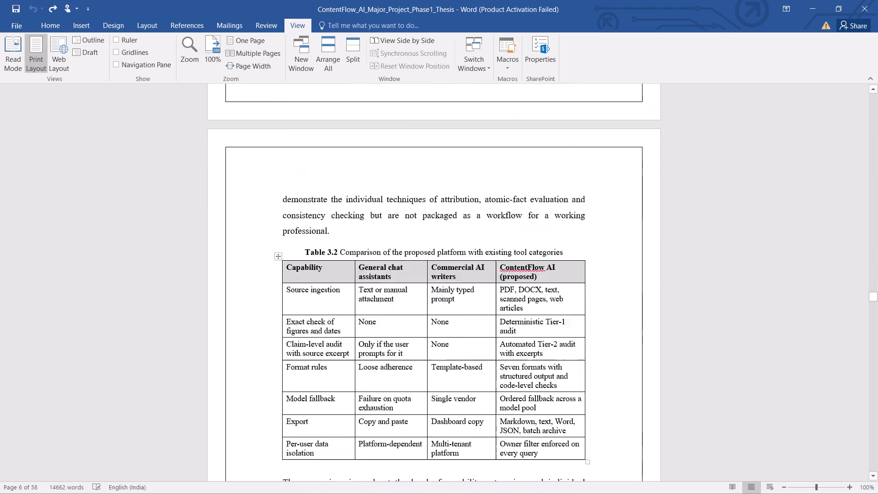
{"action": "key", "text": "alt+Tab"}
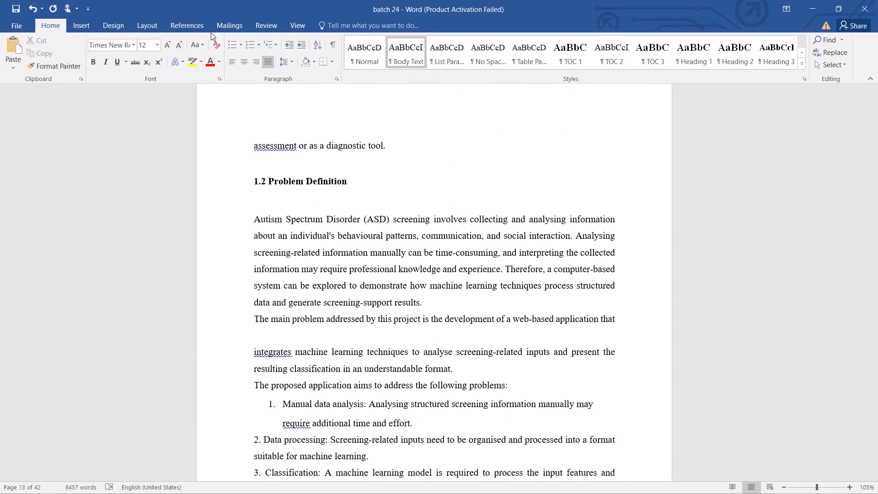
Insert the built-in Banded footer with its page number in the CERTIFICATE section.
{"action": "left_click", "coordinate": [71, 29]}
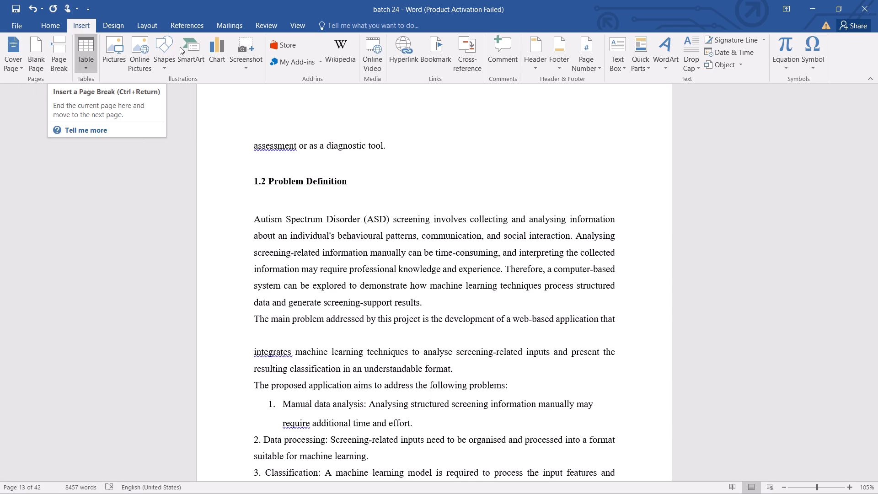
{"action": "left_click", "coordinate": [559, 68]}
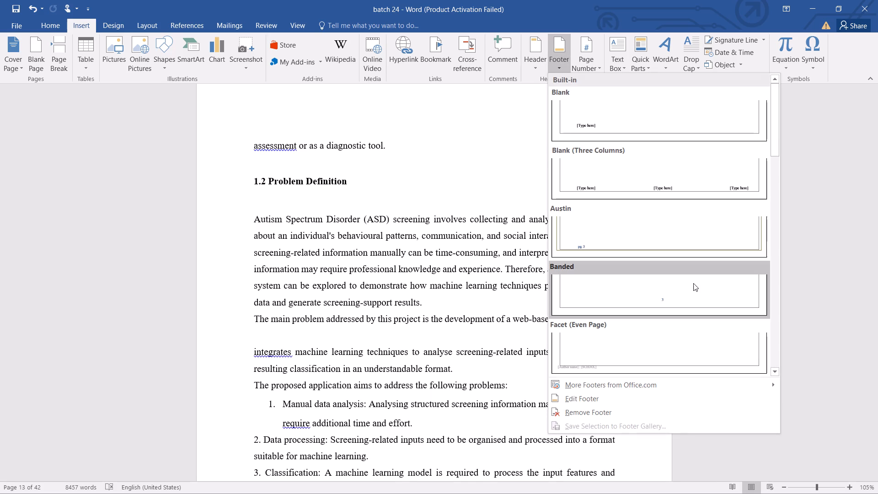
{"action": "left_click", "coordinate": [693, 283]}
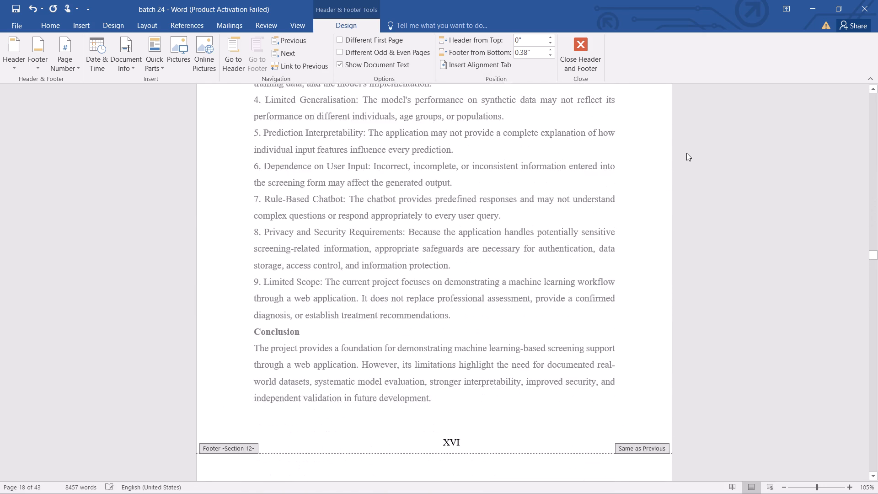
{"action": "key", "text": "Return"}
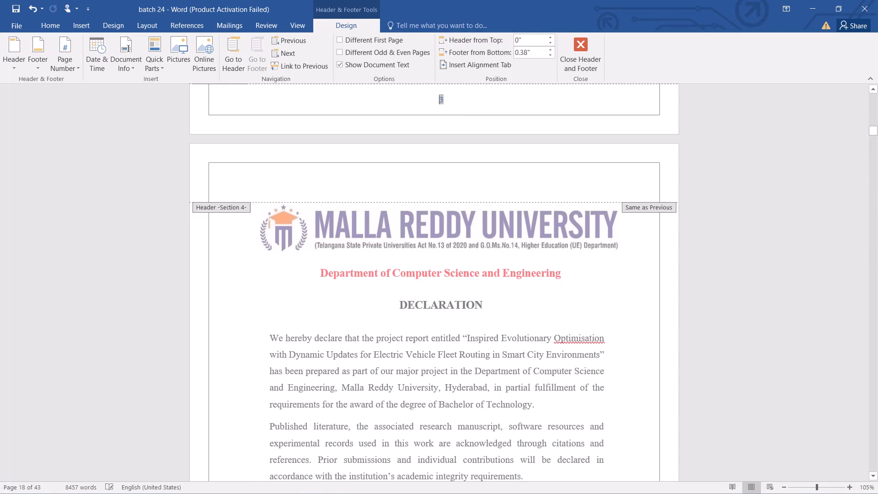
{"action": "key", "text": "Return"}
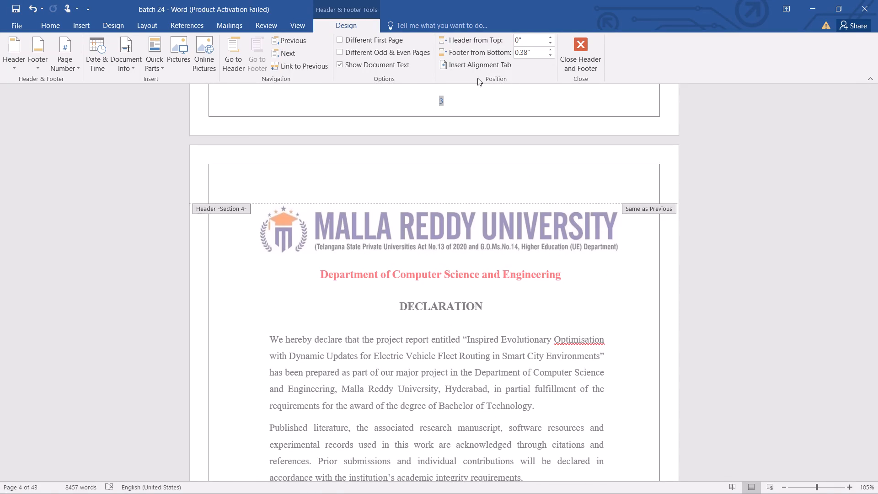
Set the CERTIFICATE section's footer distance from the bottom to 0.43".
{"action": "left_click", "coordinate": [527, 52]}
{"action": "left_click", "coordinate": [527, 52]}
{"action": "key", "text": "BackSpace"}
{"action": "key", "text": "BackSpace"}
{"action": "type", "text": "43"}
Insert a centre alignment tab relative to the margin with no leader in the CERTIFICATE footer, and leave header and footer editing.
{"action": "left_click", "coordinate": [468, 68]}
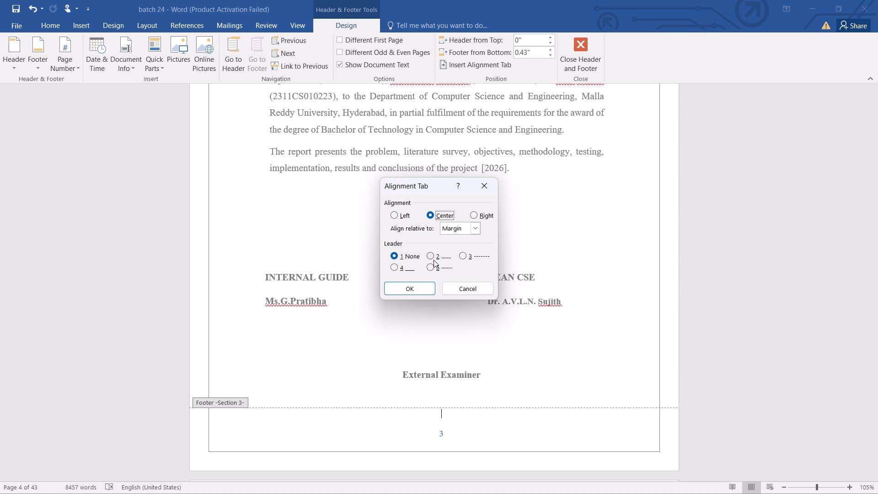
{"action": "left_click", "coordinate": [414, 286]}
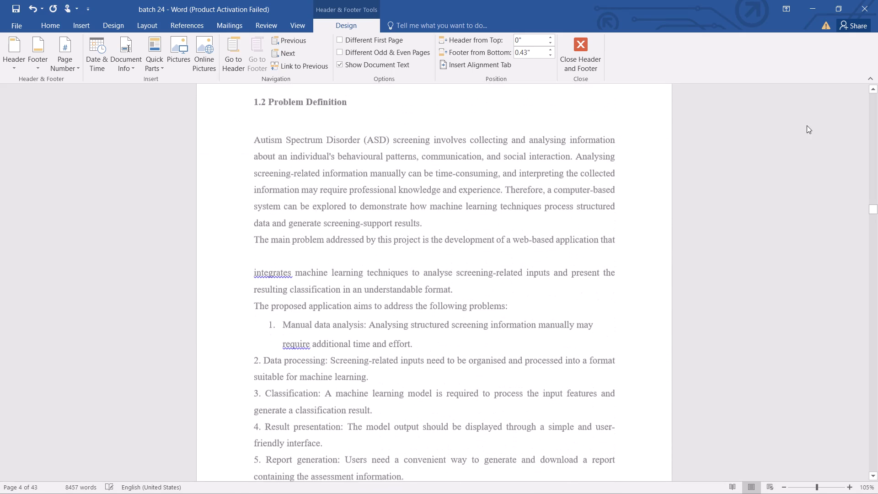
{"action": "left_click", "coordinate": [569, 42]}
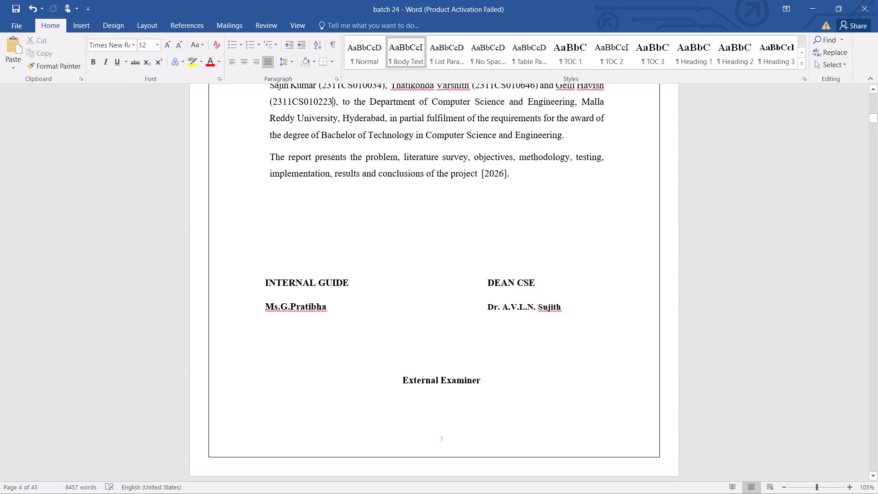
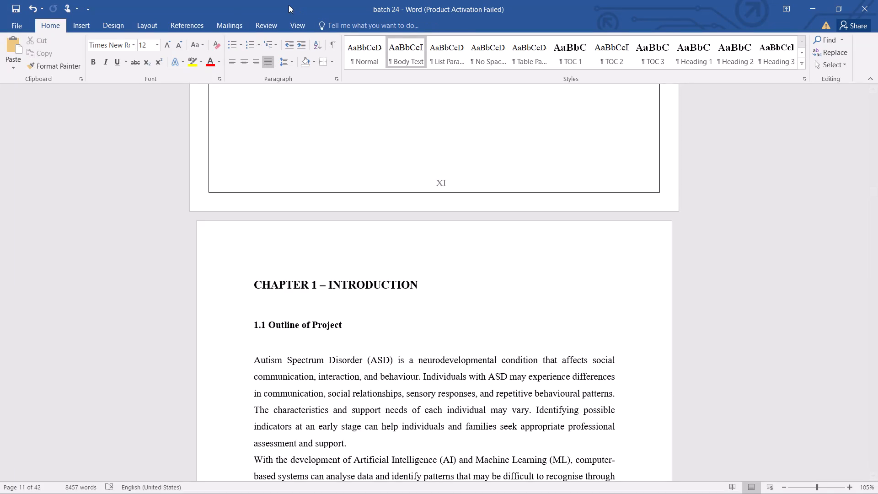
Apply a solid black ½ pt Box page border to the whole document.
{"action": "left_click", "coordinate": [121, 20]}
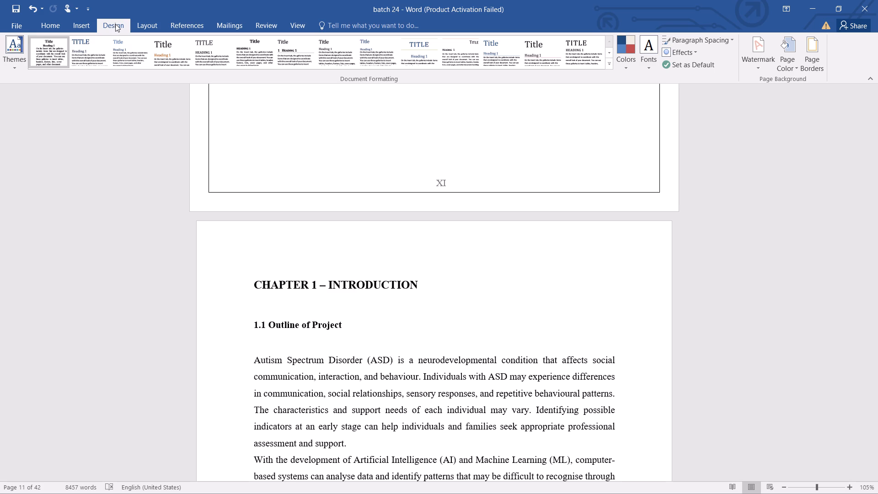
{"action": "left_click", "coordinate": [813, 54]}
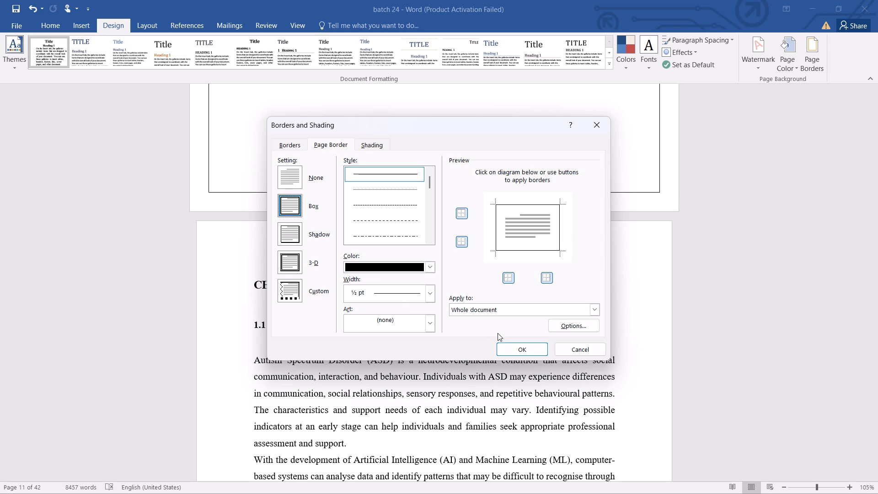
{"action": "left_click", "coordinate": [511, 354]}
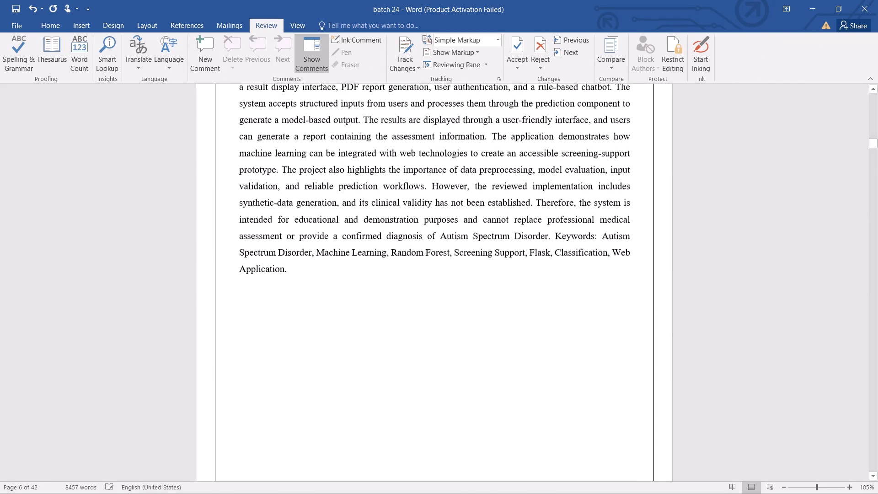
Insert a Next Page section break after the last abbreviation entry, "P and n Population size and number of customers".
{"action": "left_click", "coordinate": [42, 25]}
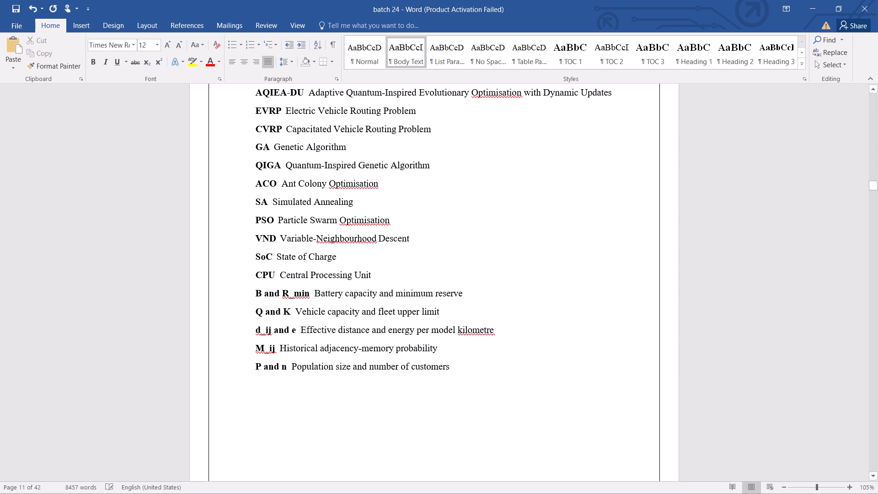
{"action": "left_click", "coordinate": [450, 365]}
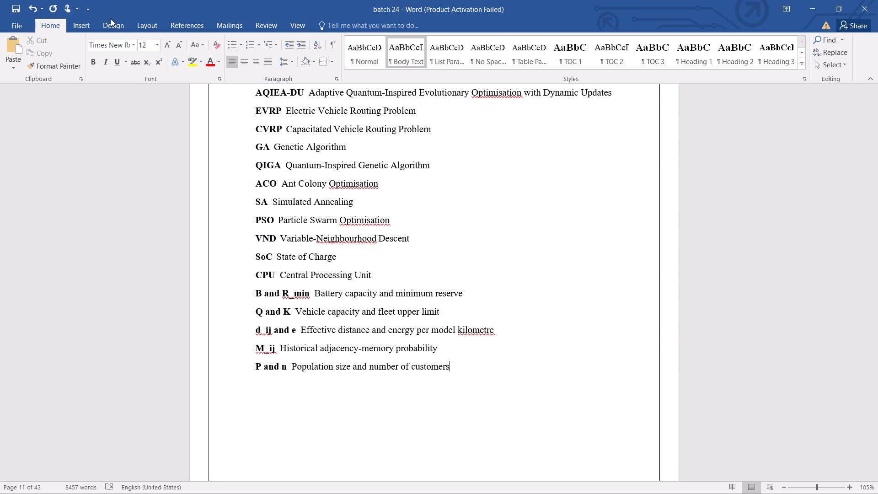
{"action": "left_click", "coordinate": [148, 28]}
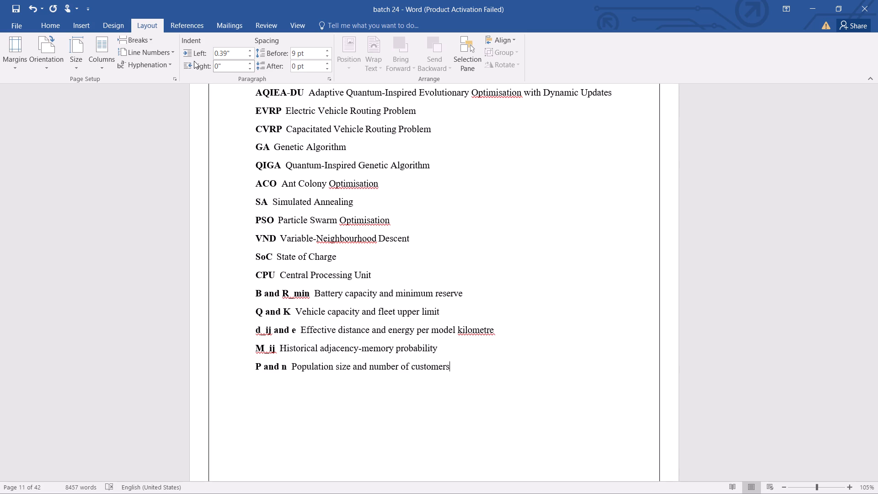
{"action": "left_click", "coordinate": [150, 42]}
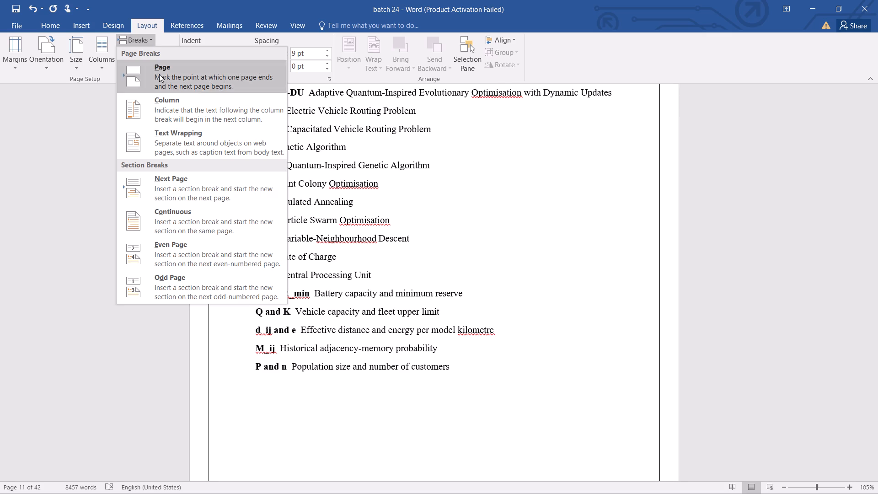
{"action": "left_click", "coordinate": [175, 184]}
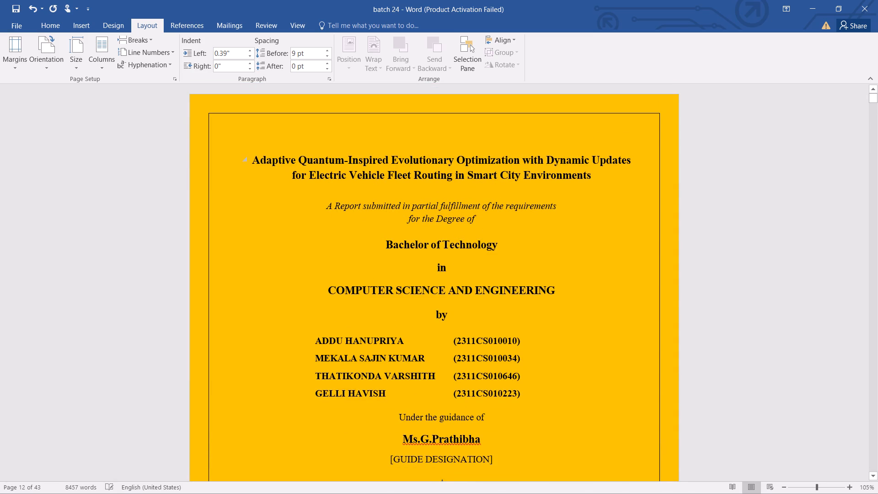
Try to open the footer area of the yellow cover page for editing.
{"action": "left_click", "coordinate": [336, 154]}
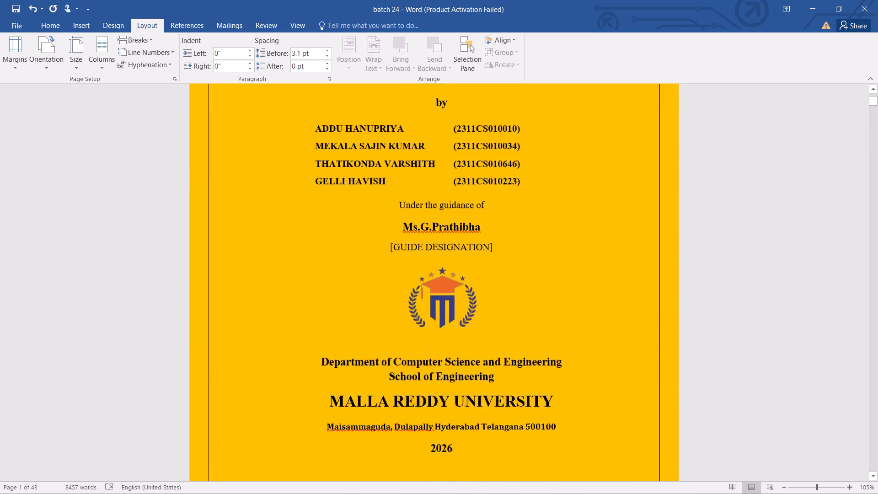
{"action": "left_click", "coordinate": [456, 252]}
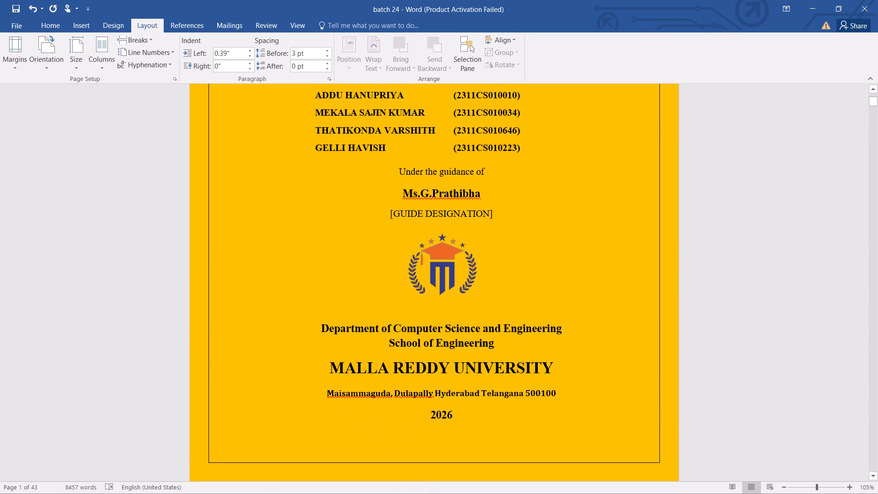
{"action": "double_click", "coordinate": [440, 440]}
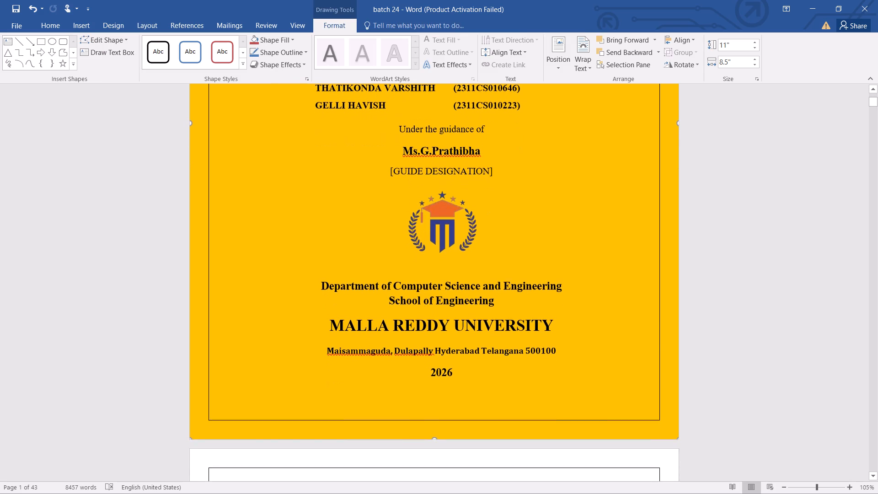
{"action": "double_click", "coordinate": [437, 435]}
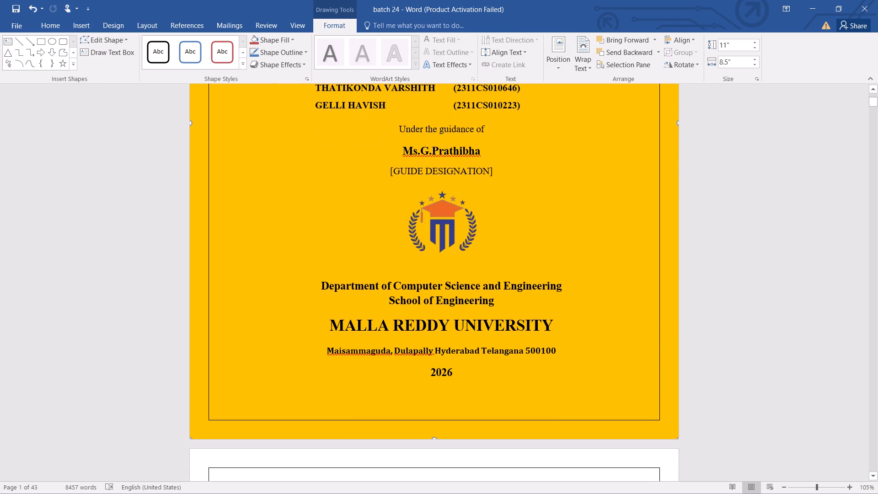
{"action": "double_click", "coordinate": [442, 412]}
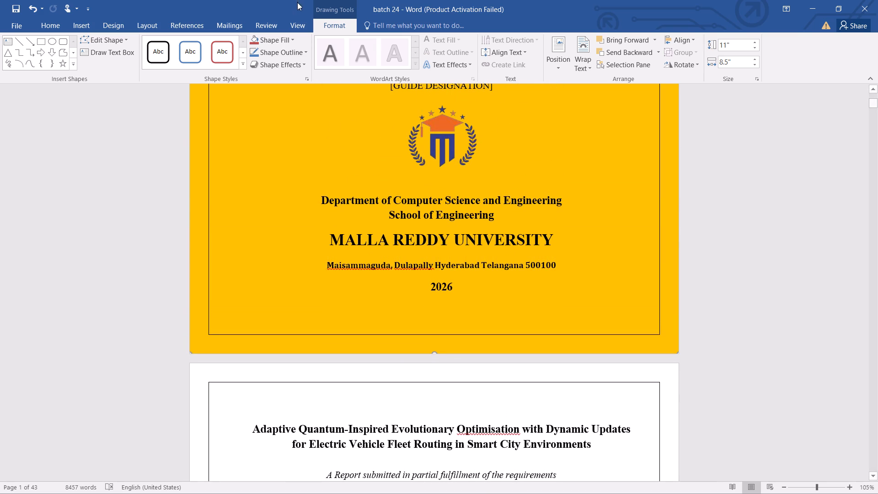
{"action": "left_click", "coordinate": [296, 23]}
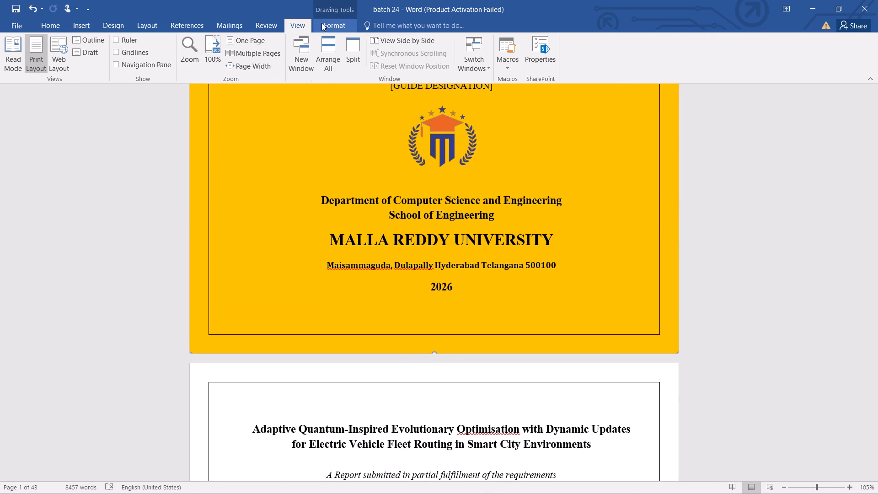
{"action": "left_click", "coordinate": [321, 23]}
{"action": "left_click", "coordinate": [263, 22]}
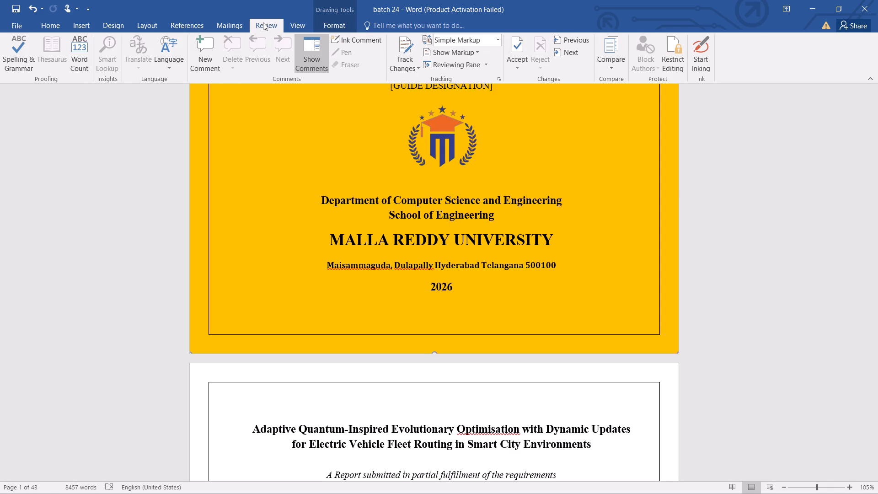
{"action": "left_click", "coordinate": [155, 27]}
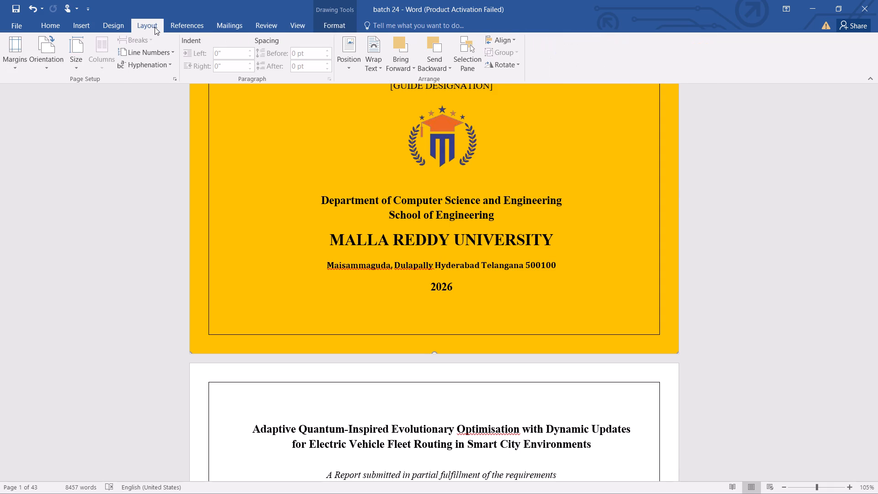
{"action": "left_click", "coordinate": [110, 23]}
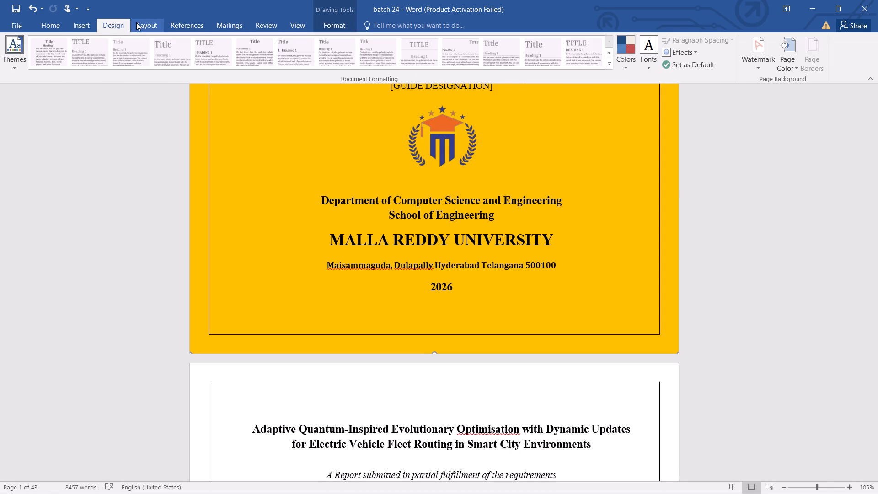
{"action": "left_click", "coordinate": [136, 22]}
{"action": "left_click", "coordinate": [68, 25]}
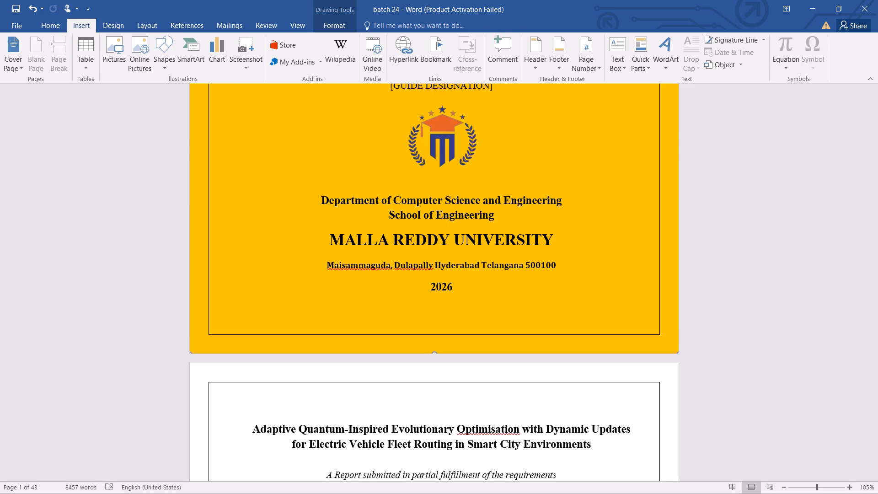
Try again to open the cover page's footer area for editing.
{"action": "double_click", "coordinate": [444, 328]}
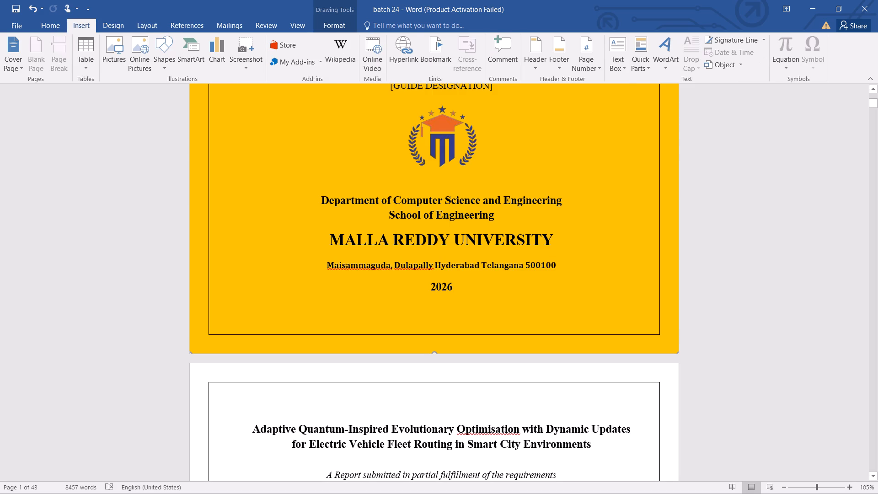
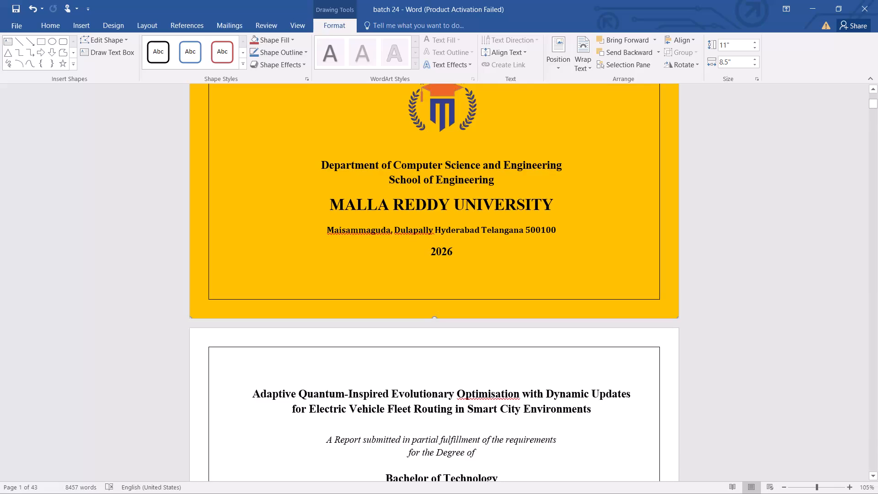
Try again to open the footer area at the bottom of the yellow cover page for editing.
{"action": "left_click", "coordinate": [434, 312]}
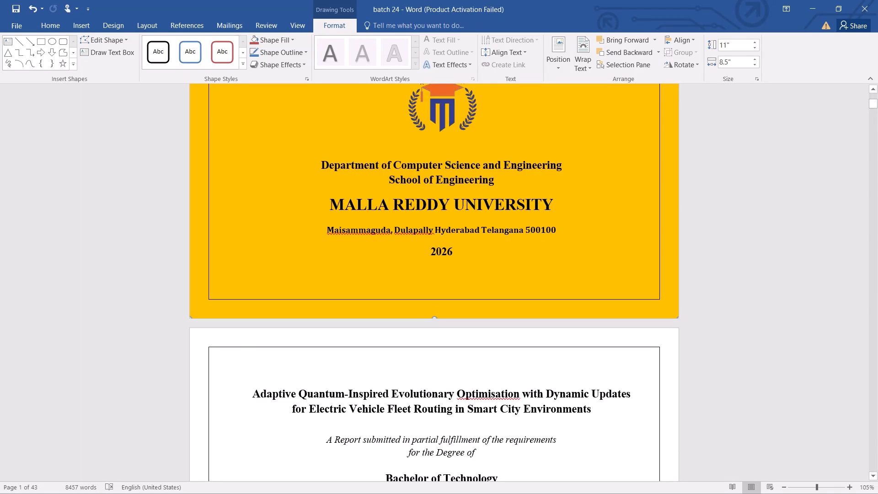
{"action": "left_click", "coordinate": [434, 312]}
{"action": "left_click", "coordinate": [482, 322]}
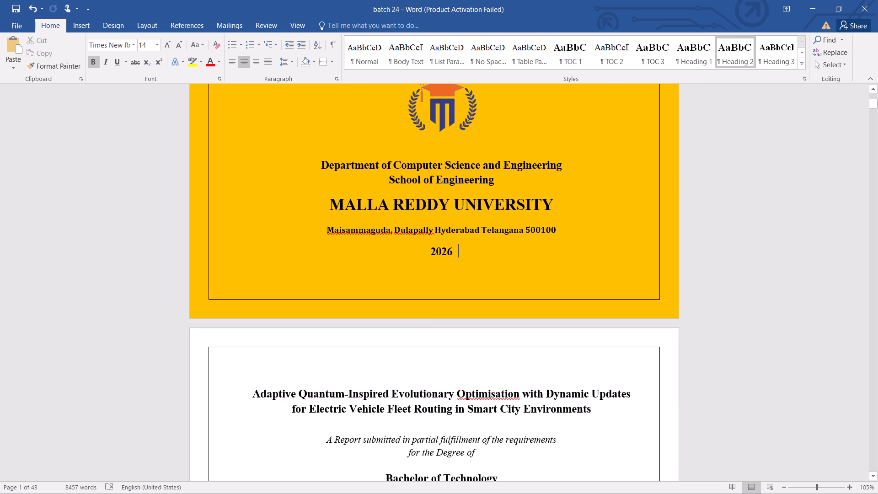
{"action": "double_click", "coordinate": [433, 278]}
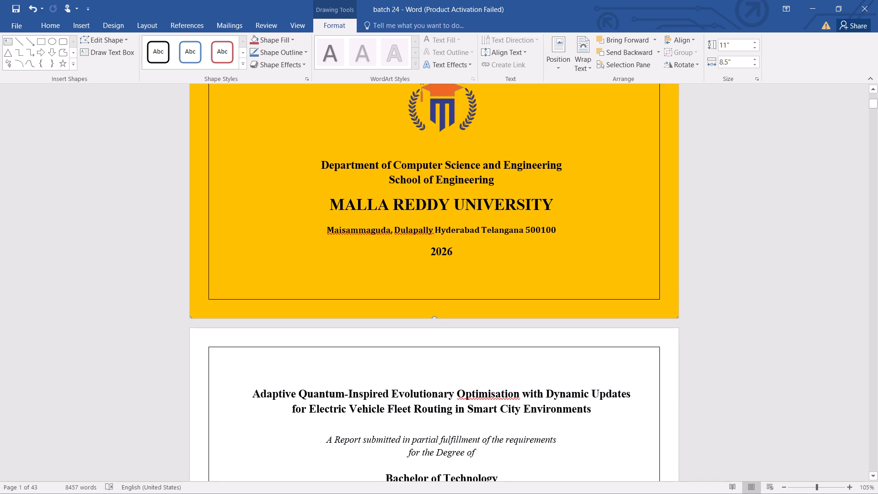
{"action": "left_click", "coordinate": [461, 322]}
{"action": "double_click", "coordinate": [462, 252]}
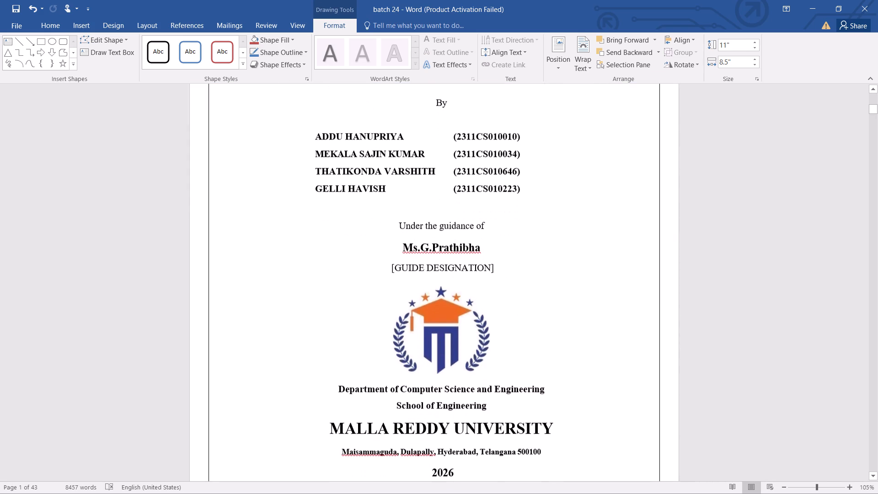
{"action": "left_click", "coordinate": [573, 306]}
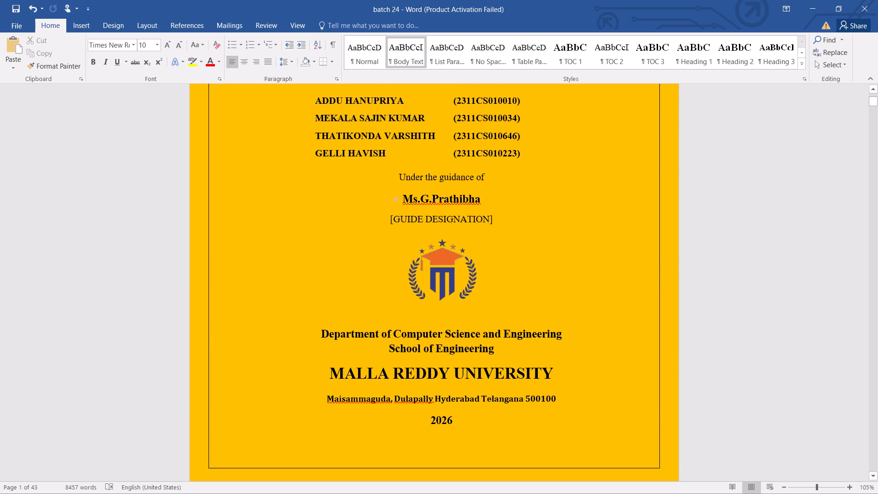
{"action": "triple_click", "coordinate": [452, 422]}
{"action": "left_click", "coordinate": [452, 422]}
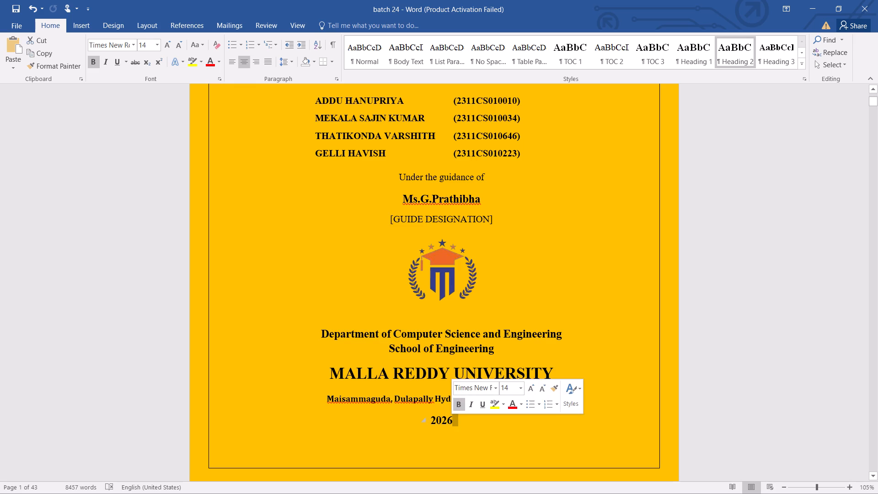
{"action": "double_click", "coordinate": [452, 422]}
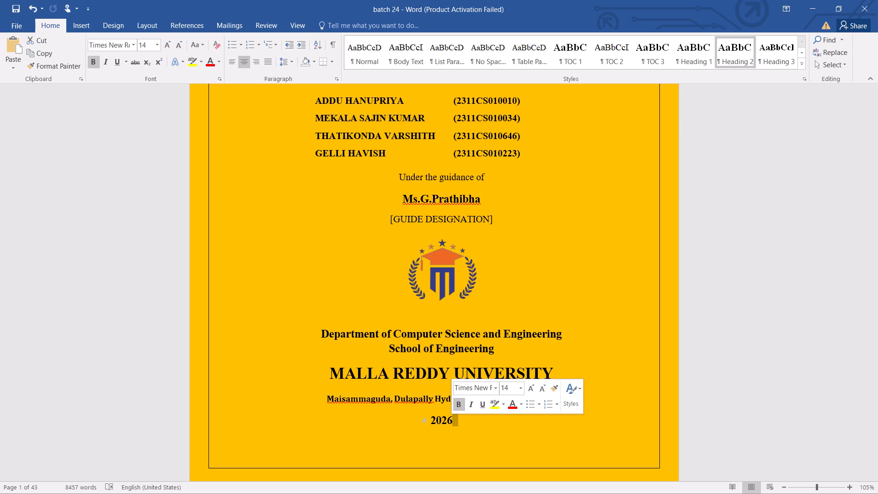
Check the front pages of the ContentFlow_AI_Major_Project_Phase1_Thesis document for reference, and return to the batch 24 report.
{"action": "key", "text": "alt+Tab"}
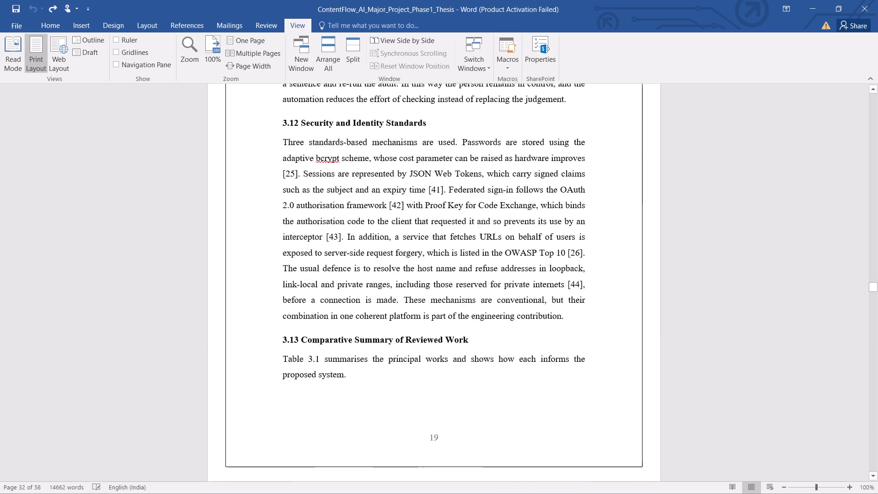
{"action": "left_click_drag", "start_coordinate": [872, 266], "coordinate": [877, 0]}
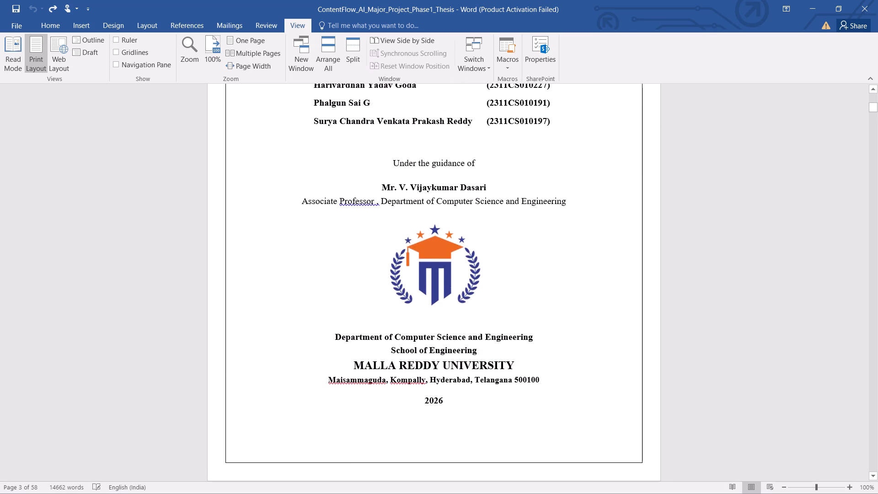
{"action": "key", "text": "alt+Tab"}
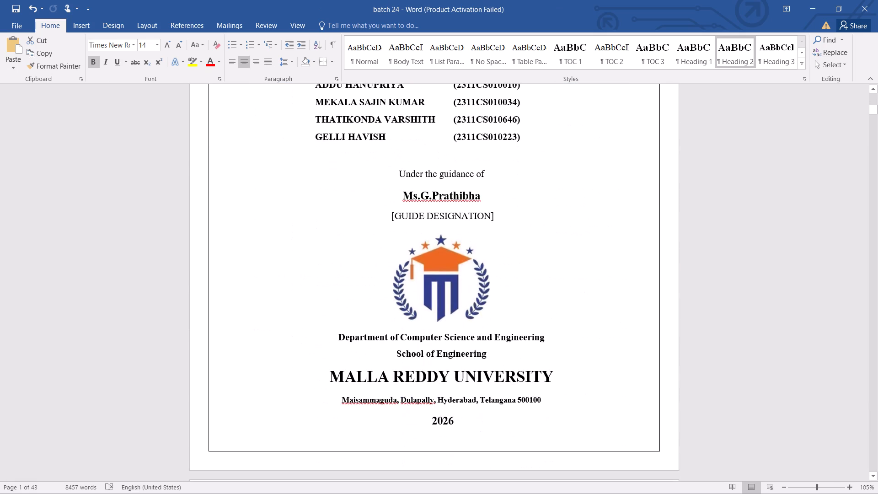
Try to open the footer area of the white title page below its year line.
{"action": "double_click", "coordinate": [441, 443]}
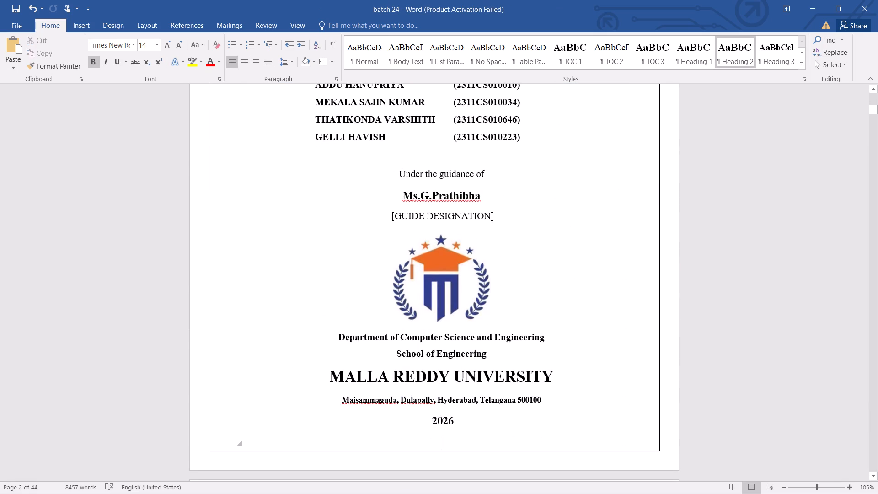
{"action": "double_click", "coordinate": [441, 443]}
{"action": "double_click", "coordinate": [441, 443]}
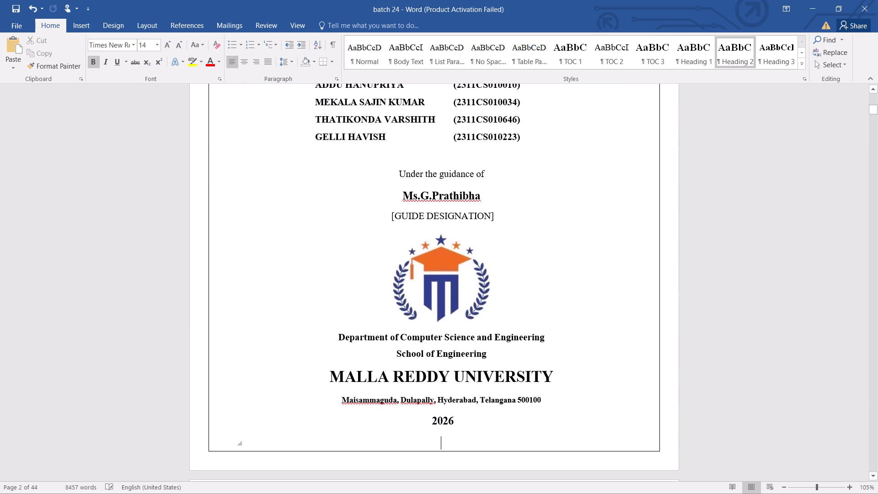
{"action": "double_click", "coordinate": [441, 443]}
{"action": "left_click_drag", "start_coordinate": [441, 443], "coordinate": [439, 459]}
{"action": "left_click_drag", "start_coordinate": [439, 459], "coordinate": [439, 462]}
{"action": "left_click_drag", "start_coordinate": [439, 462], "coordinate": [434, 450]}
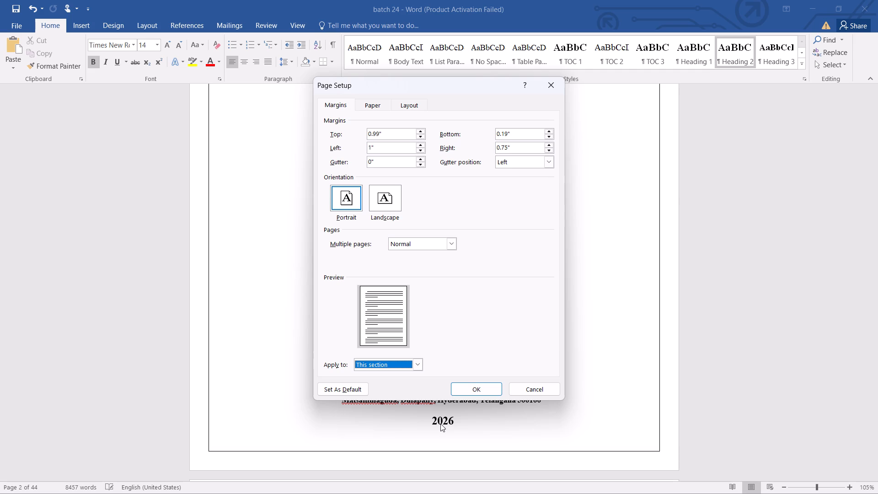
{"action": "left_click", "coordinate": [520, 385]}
Insert a Plain Number 2 page number at the bottom of the white title page in the Section 2 footer.
{"action": "double_click", "coordinate": [438, 464]}
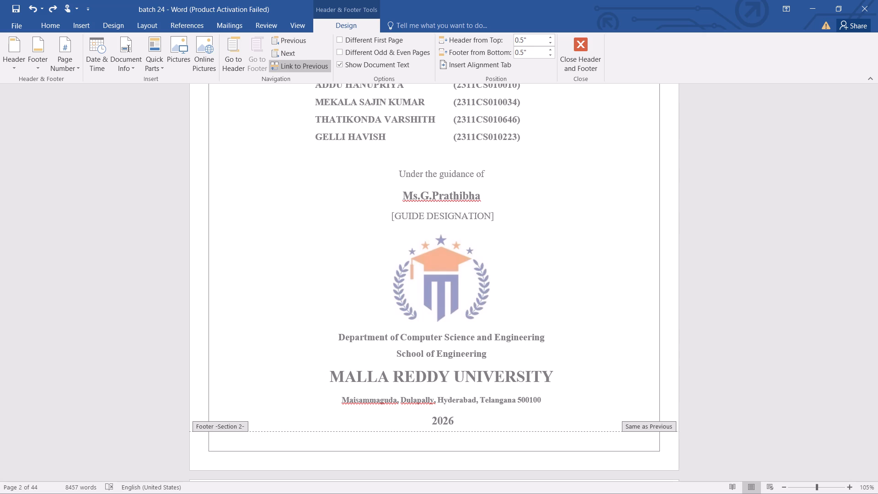
{"action": "left_click", "coordinate": [71, 67]}
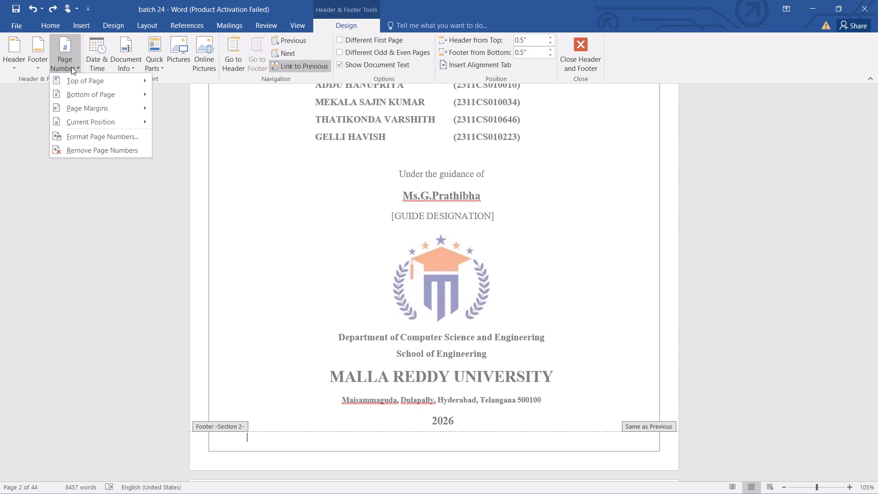
{"action": "left_click", "coordinate": [81, 92]}
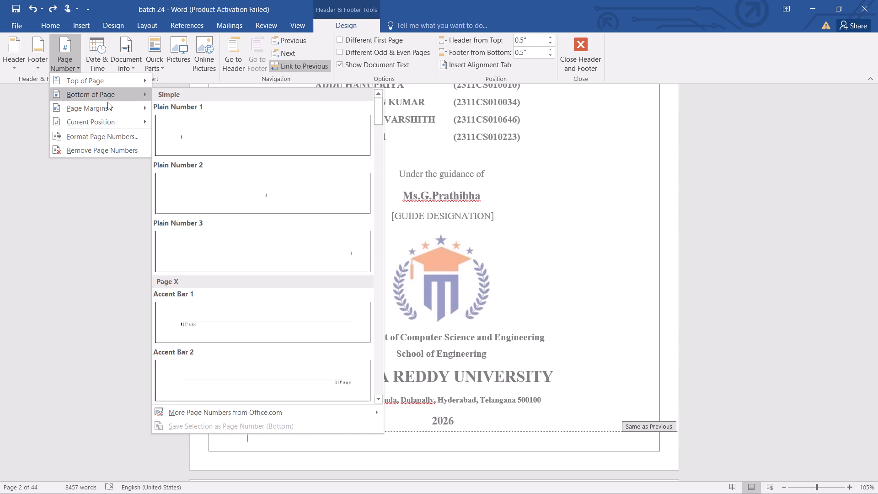
{"action": "left_click", "coordinate": [184, 191]}
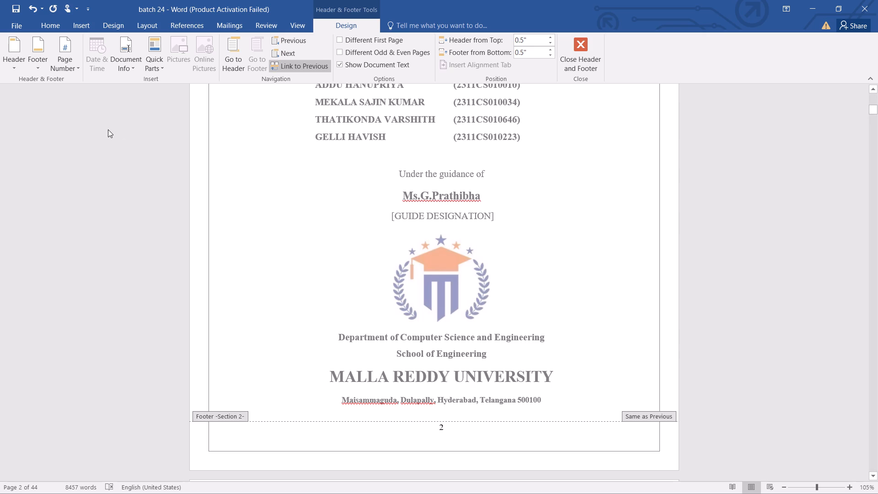
Format the Section 2 page numbers as i, ii, iii and return to the document body.
{"action": "left_click", "coordinate": [74, 62]}
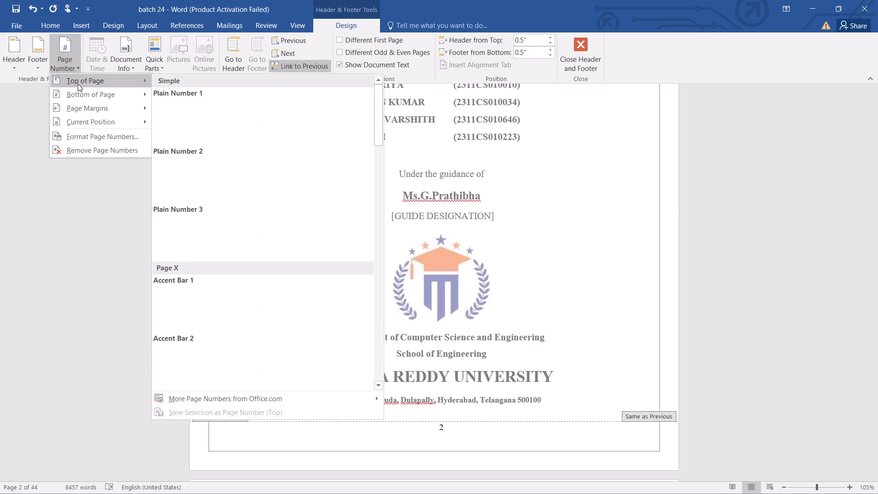
{"action": "left_click", "coordinate": [81, 137]}
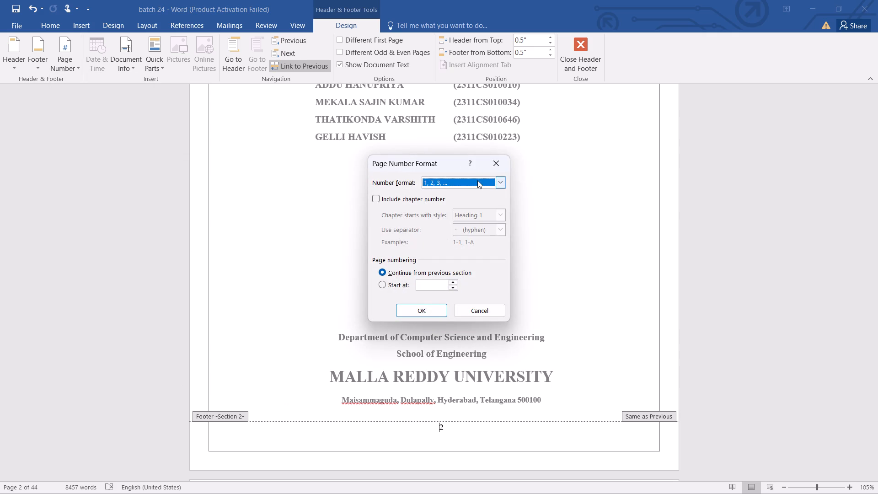
{"action": "left_click", "coordinate": [498, 179]}
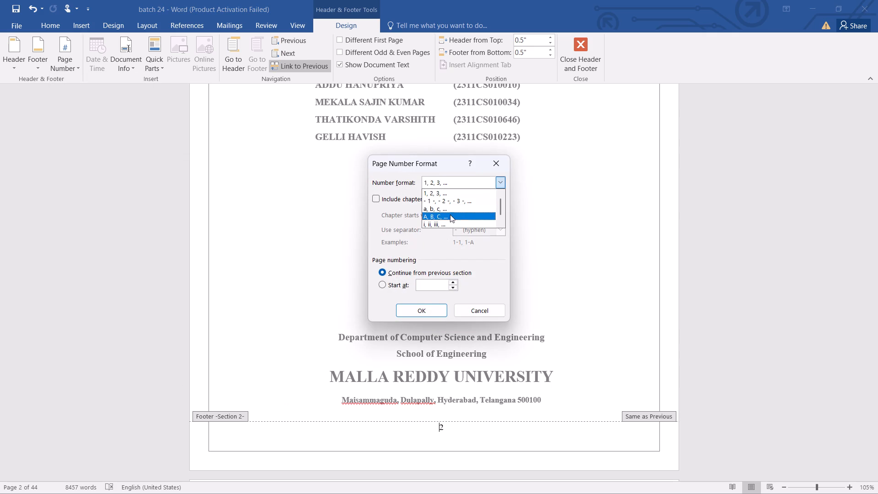
{"action": "left_click", "coordinate": [448, 220]}
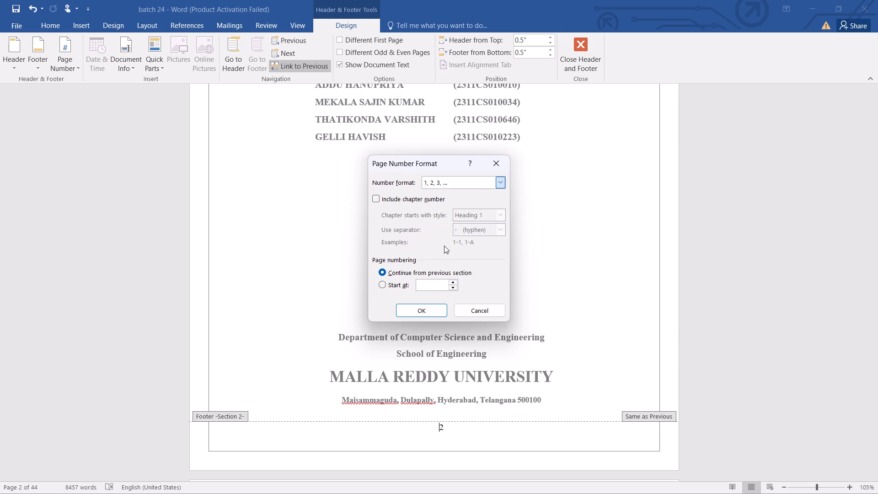
{"action": "left_click", "coordinate": [424, 310]}
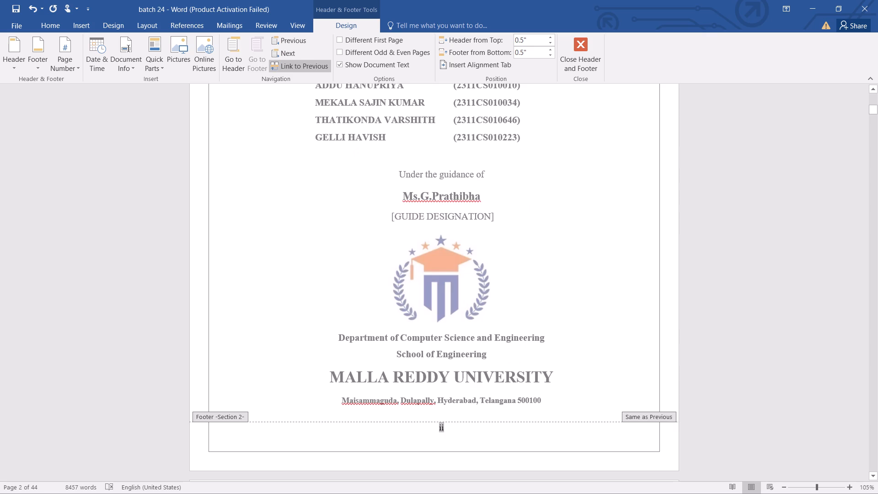
{"action": "left_click", "coordinate": [755, 284]}
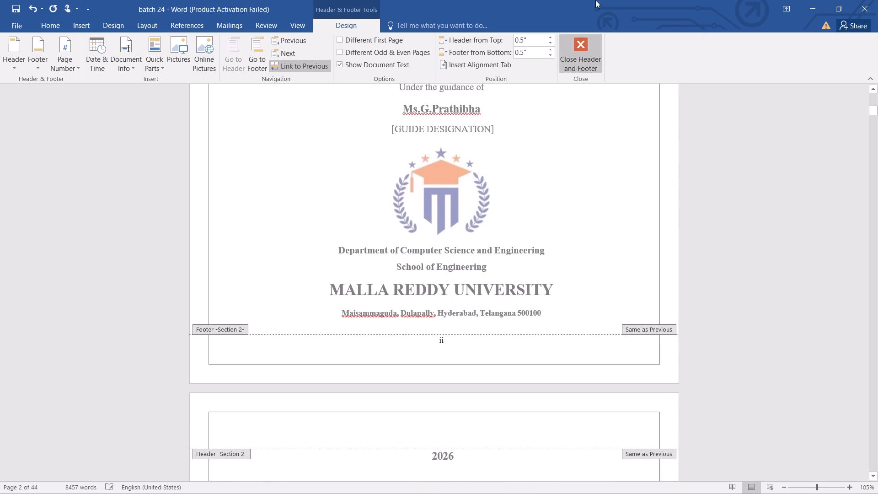
{"action": "left_click", "coordinate": [588, 42]}
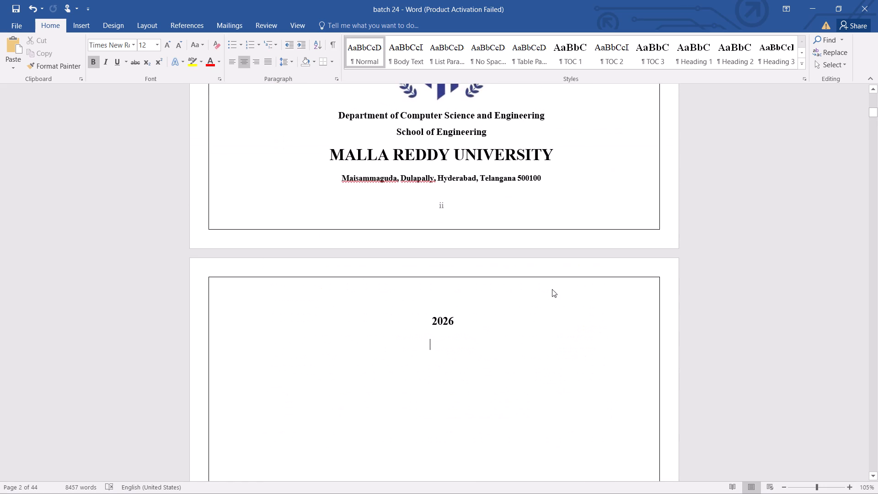
Delete the overflowing "2026" line and its extra page after the white title page.
{"action": "left_click_drag", "start_coordinate": [469, 322], "coordinate": [438, 322]}
{"action": "left_click_drag", "start_coordinate": [438, 322], "coordinate": [428, 324]}
{"action": "key", "text": "BackSpace"}
{"action": "key", "text": "BackSpace"}
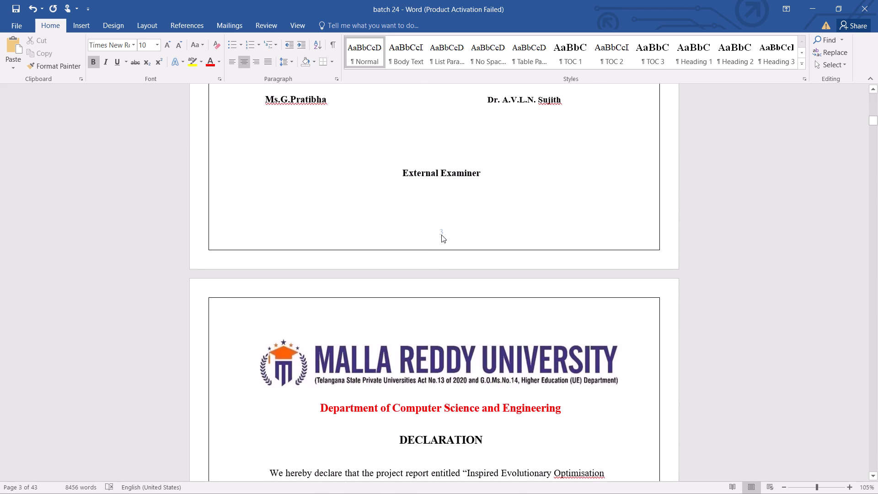
Format the Section 3 page numbers on the External Examiner page as i, ii, iii, starting at iii, without chapter numbers.
{"action": "double_click", "coordinate": [441, 235]}
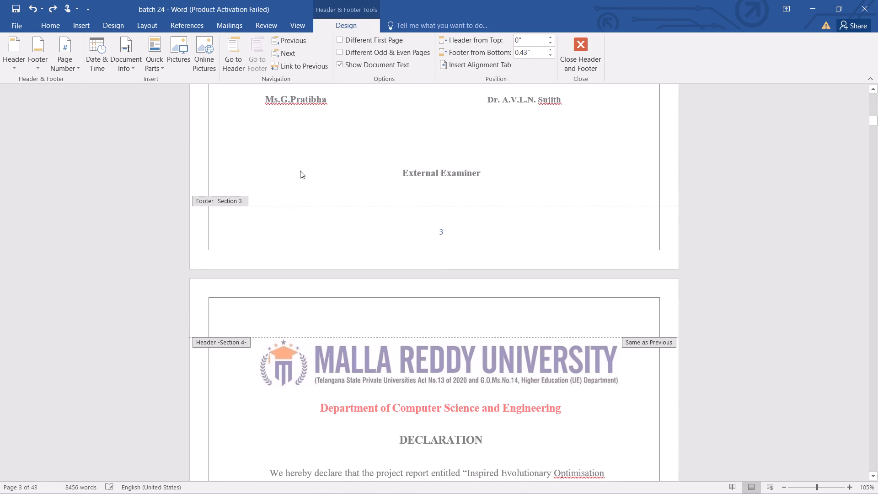
{"action": "left_click", "coordinate": [70, 65]}
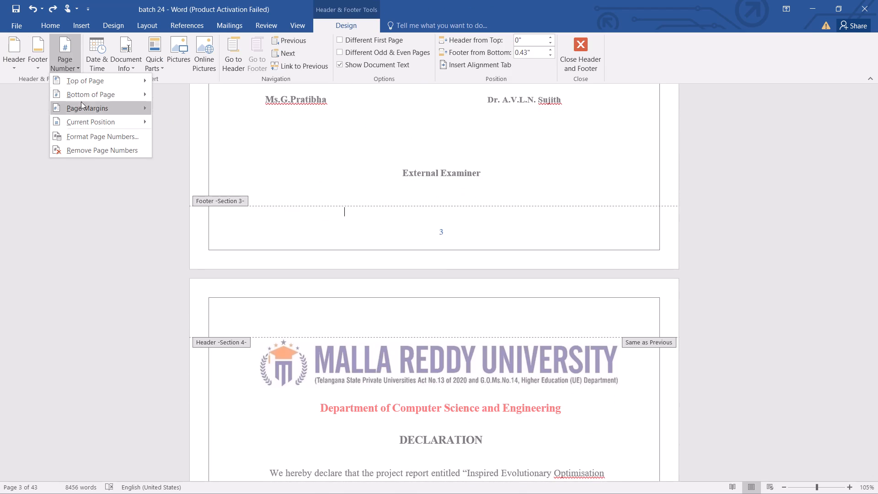
{"action": "left_click", "coordinate": [87, 136]}
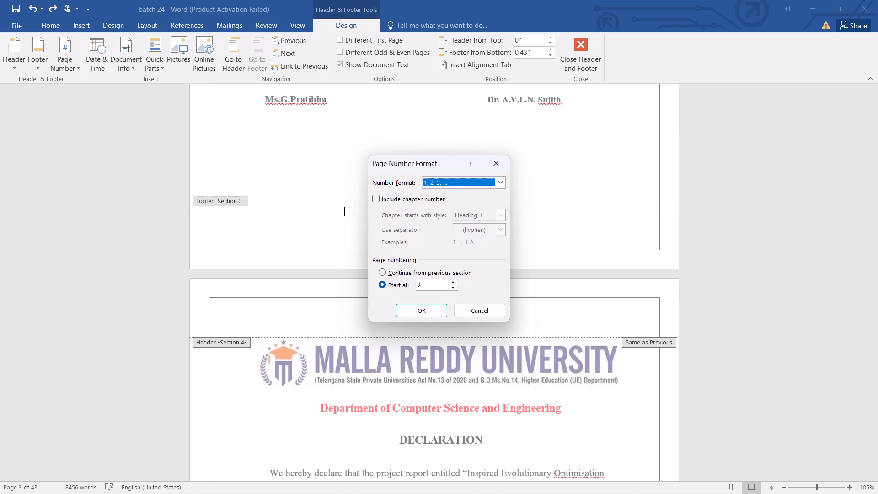
{"action": "left_click", "coordinate": [498, 184]}
{"action": "left_click", "coordinate": [450, 221]}
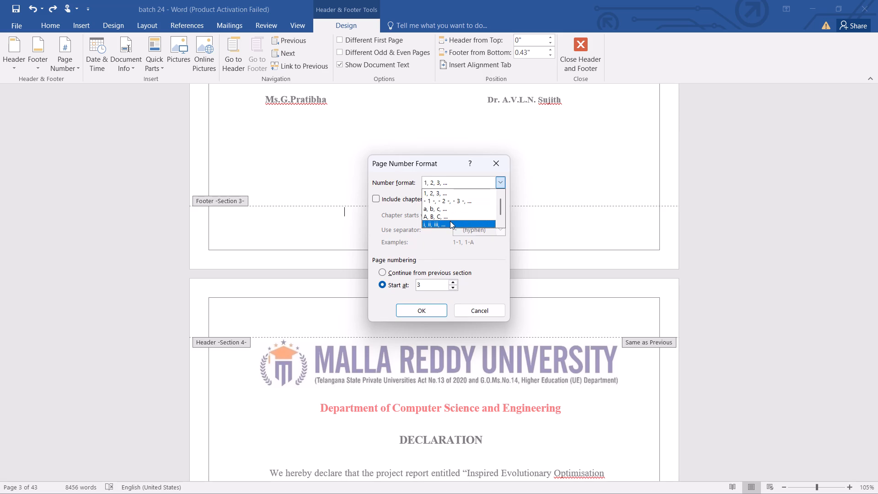
{"action": "left_click", "coordinate": [450, 283]}
{"action": "left_click", "coordinate": [452, 286]}
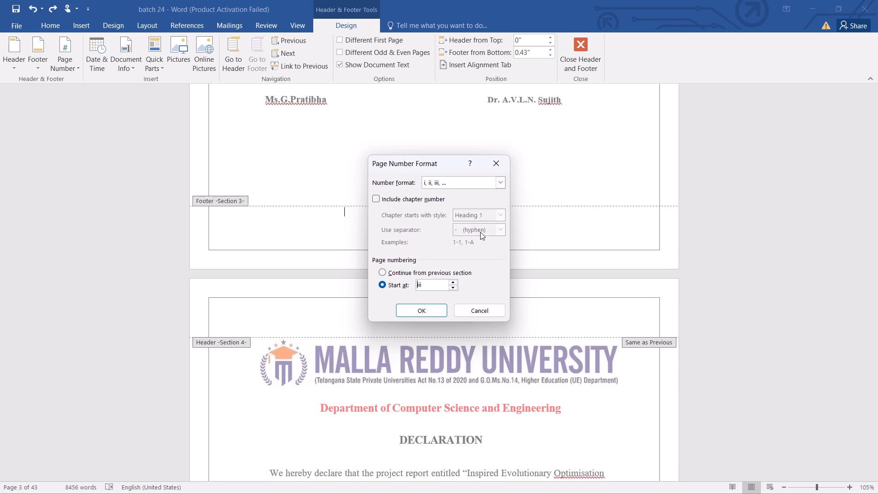
{"action": "left_click", "coordinate": [380, 203]}
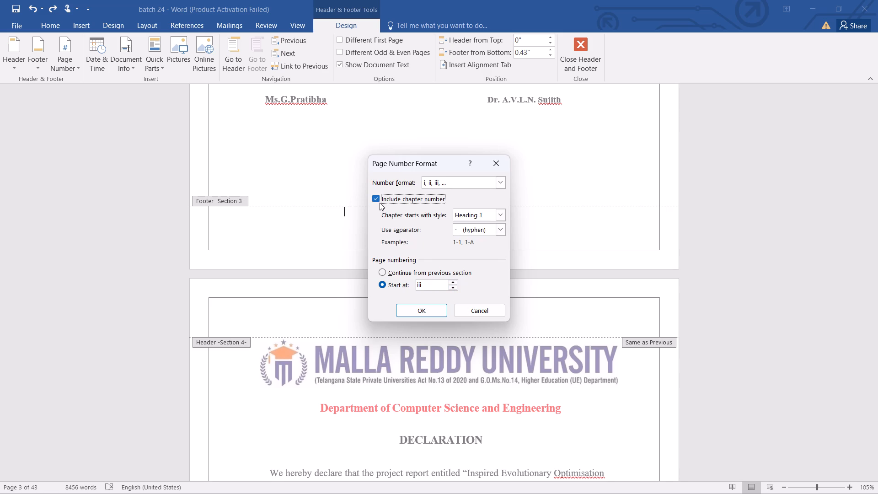
{"action": "left_click", "coordinate": [380, 203]}
{"action": "left_click", "coordinate": [421, 309]}
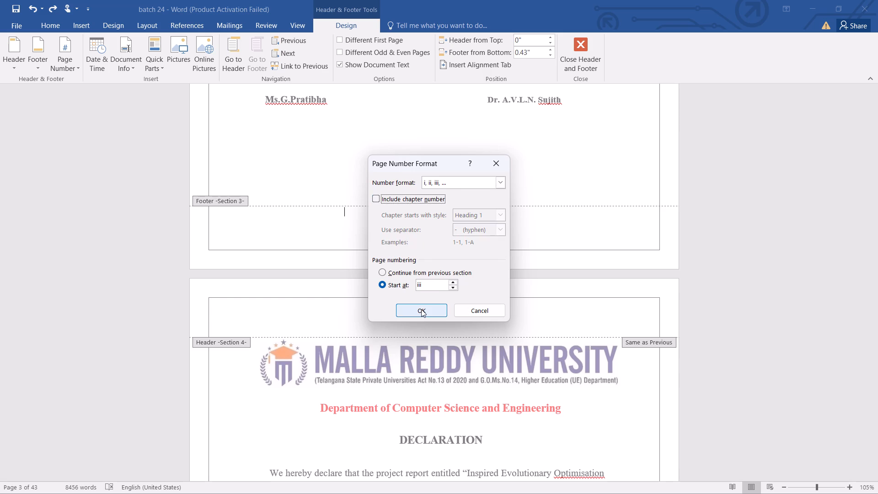
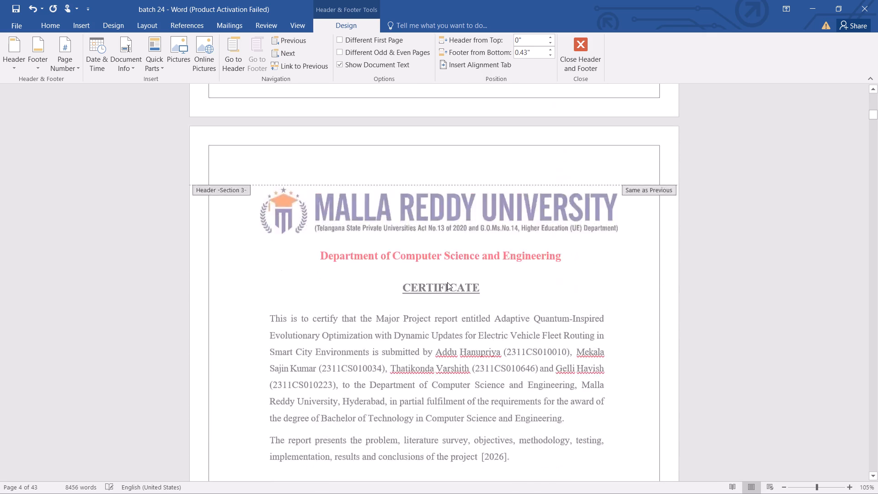
Select the page number in the Section 2 footer of the white title page, before the Certificate page.
{"action": "double_click", "coordinate": [440, 161]}
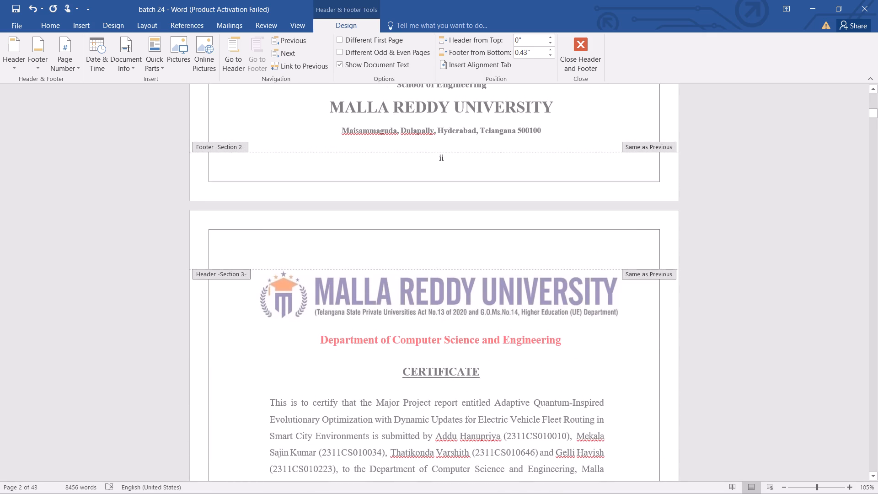
{"action": "double_click", "coordinate": [452, 162]}
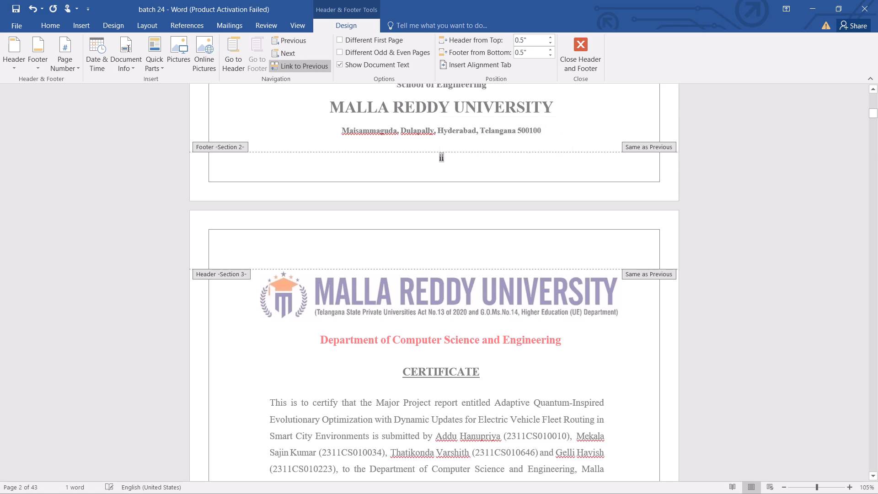
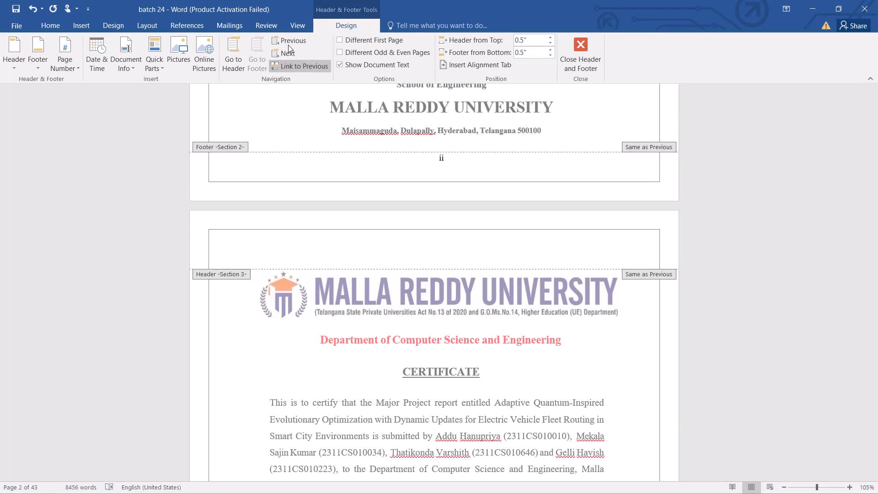
Unlink the Section 2 footer from the previous section's footer.
{"action": "left_click", "coordinate": [293, 67]}
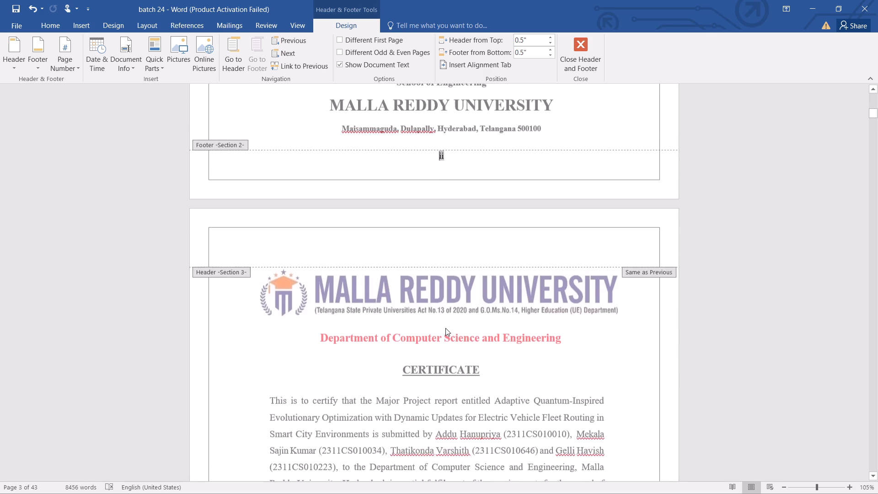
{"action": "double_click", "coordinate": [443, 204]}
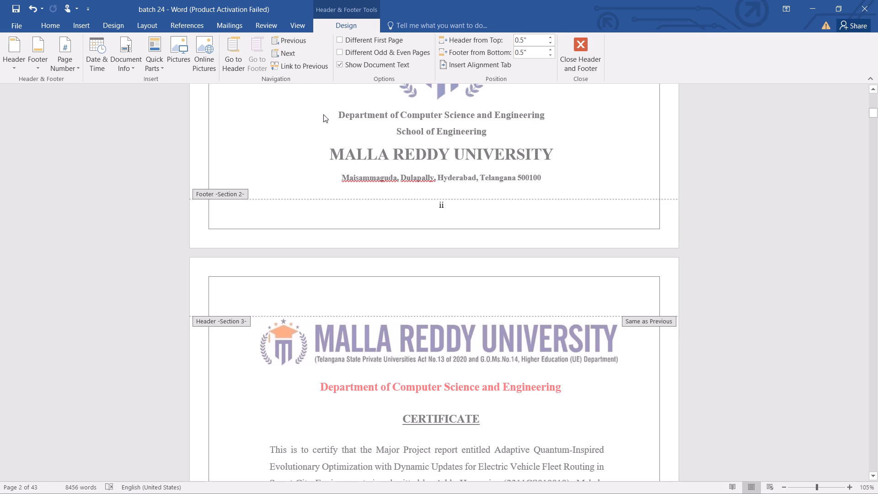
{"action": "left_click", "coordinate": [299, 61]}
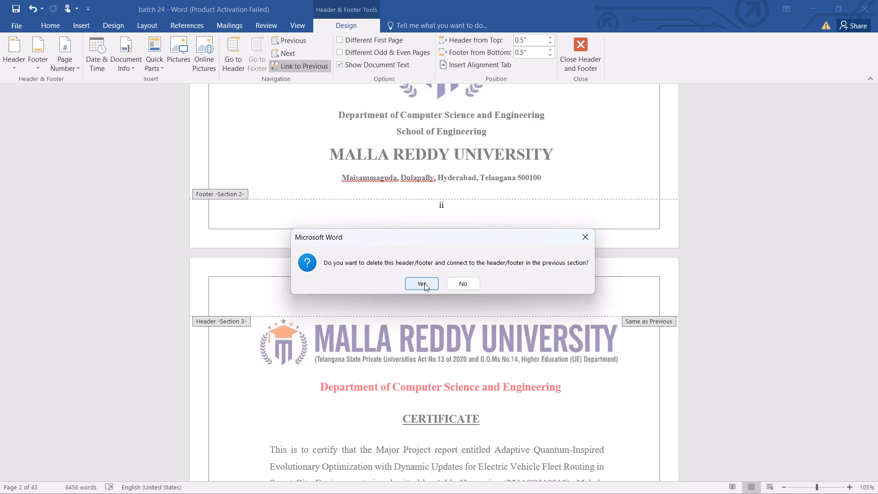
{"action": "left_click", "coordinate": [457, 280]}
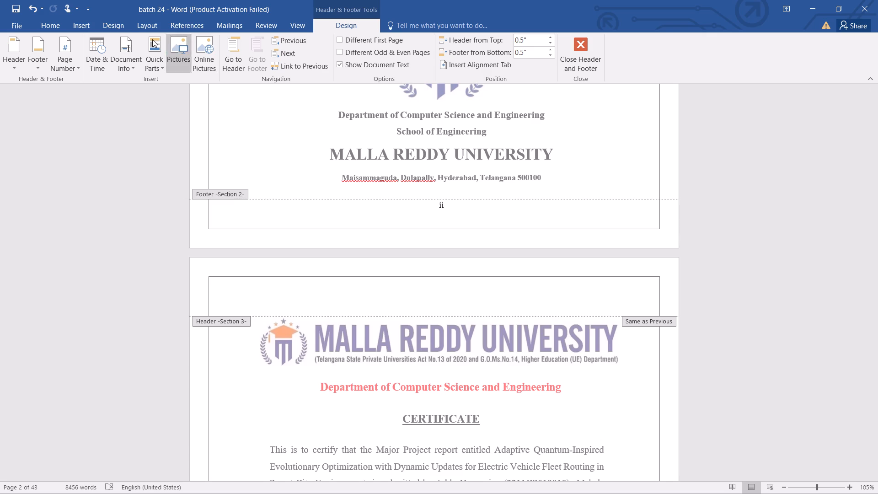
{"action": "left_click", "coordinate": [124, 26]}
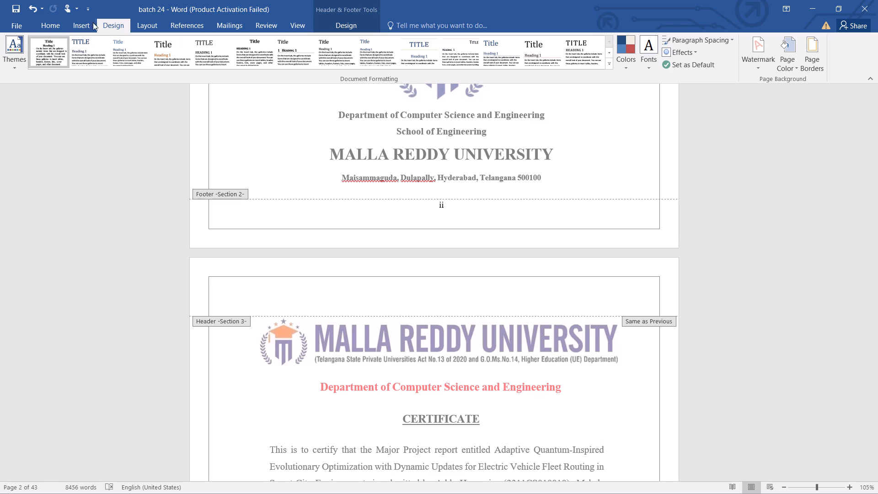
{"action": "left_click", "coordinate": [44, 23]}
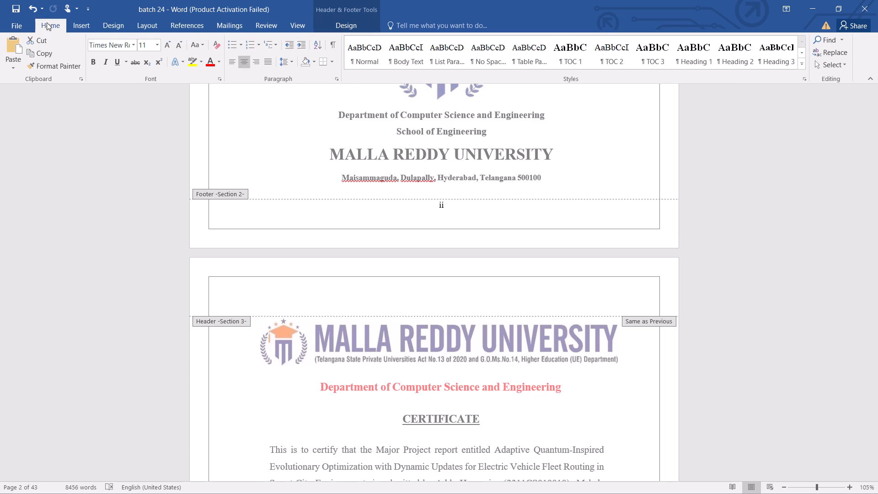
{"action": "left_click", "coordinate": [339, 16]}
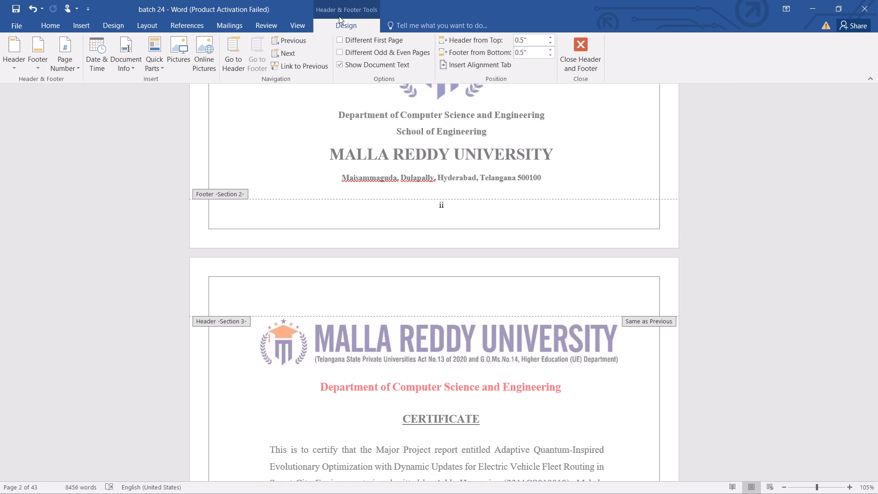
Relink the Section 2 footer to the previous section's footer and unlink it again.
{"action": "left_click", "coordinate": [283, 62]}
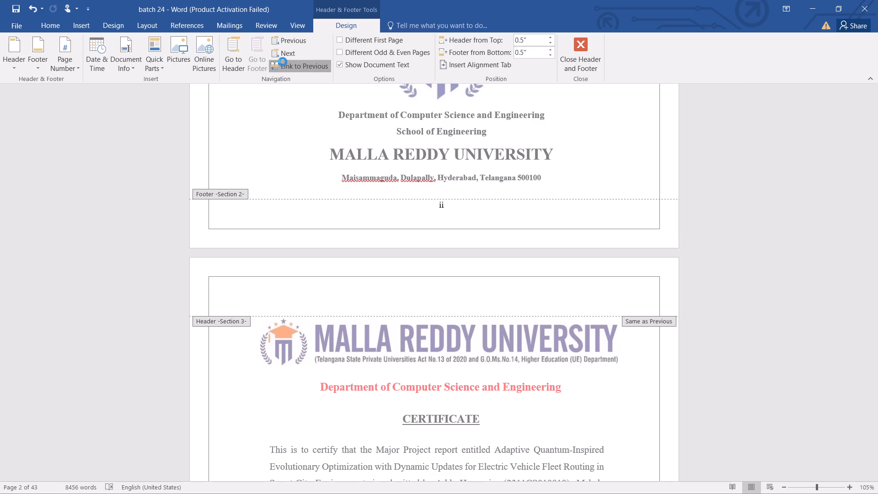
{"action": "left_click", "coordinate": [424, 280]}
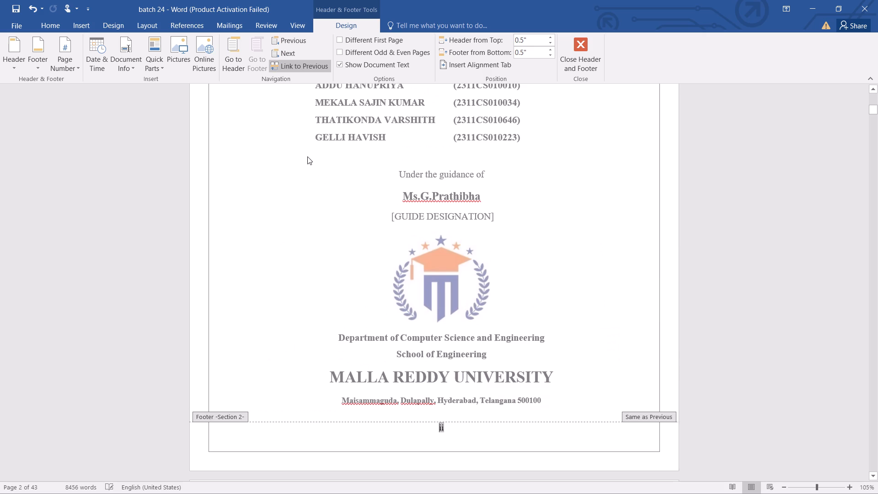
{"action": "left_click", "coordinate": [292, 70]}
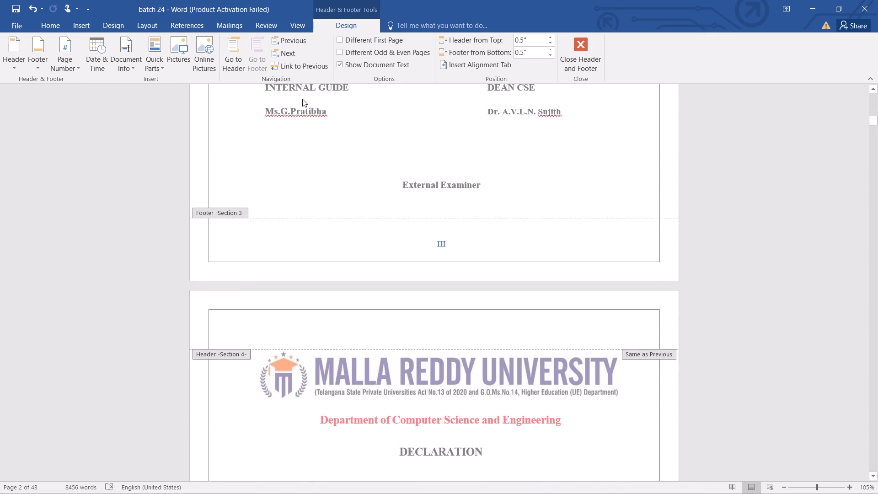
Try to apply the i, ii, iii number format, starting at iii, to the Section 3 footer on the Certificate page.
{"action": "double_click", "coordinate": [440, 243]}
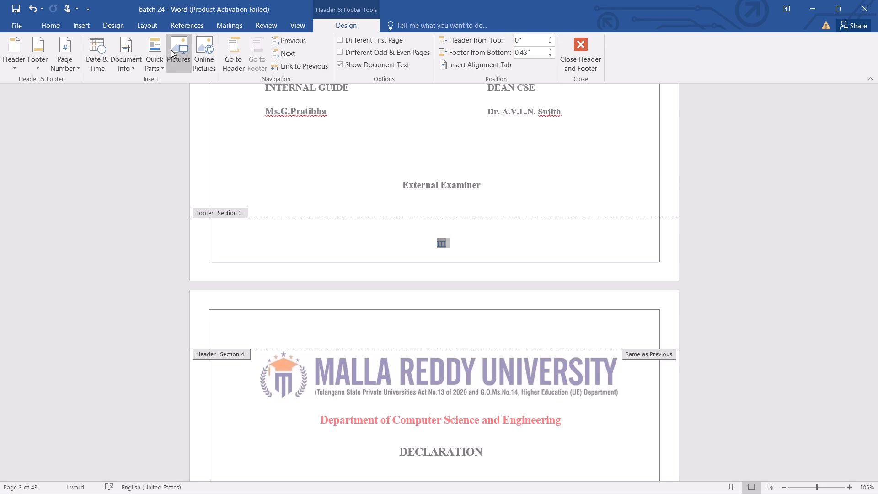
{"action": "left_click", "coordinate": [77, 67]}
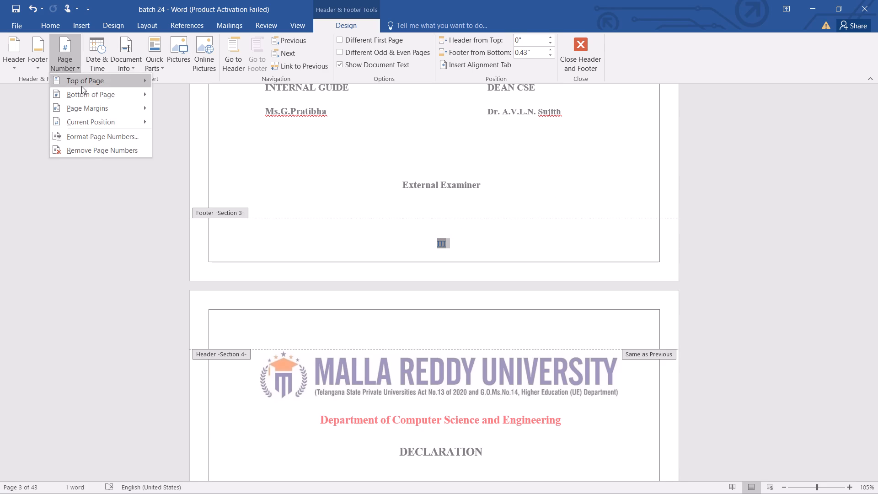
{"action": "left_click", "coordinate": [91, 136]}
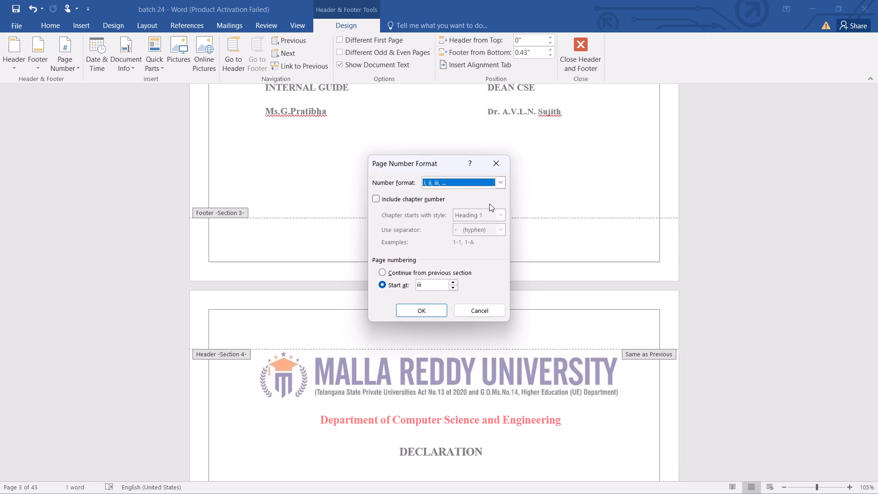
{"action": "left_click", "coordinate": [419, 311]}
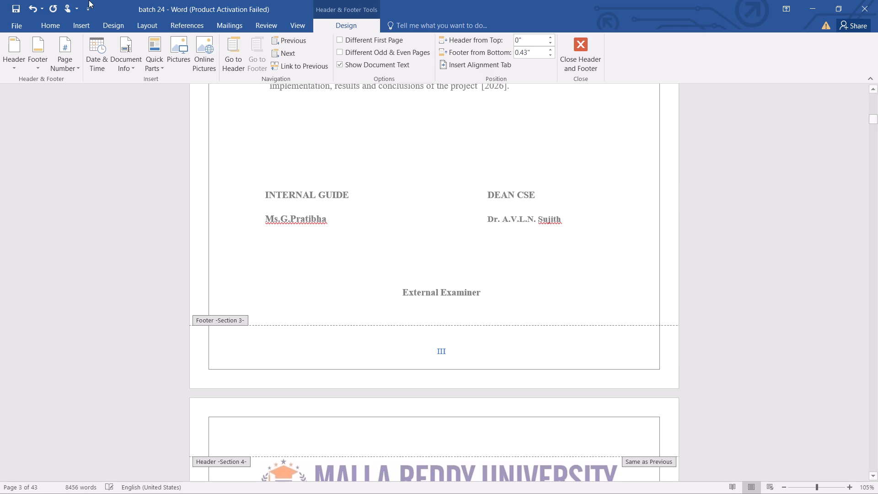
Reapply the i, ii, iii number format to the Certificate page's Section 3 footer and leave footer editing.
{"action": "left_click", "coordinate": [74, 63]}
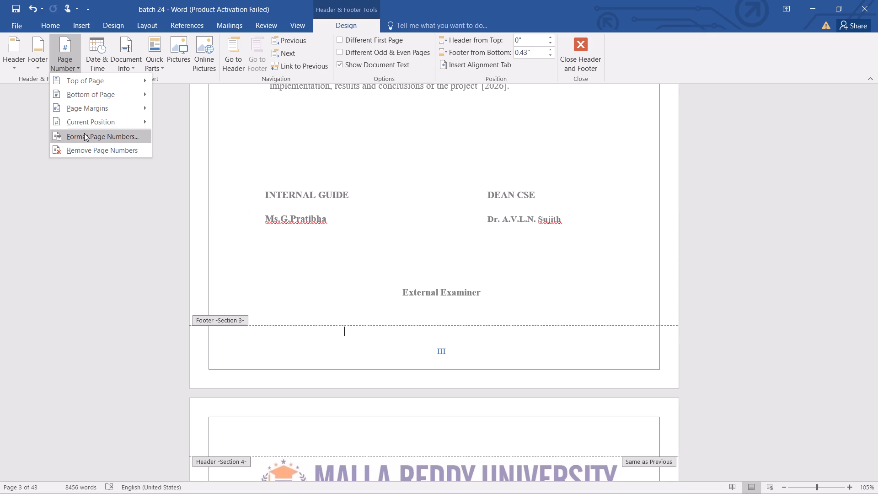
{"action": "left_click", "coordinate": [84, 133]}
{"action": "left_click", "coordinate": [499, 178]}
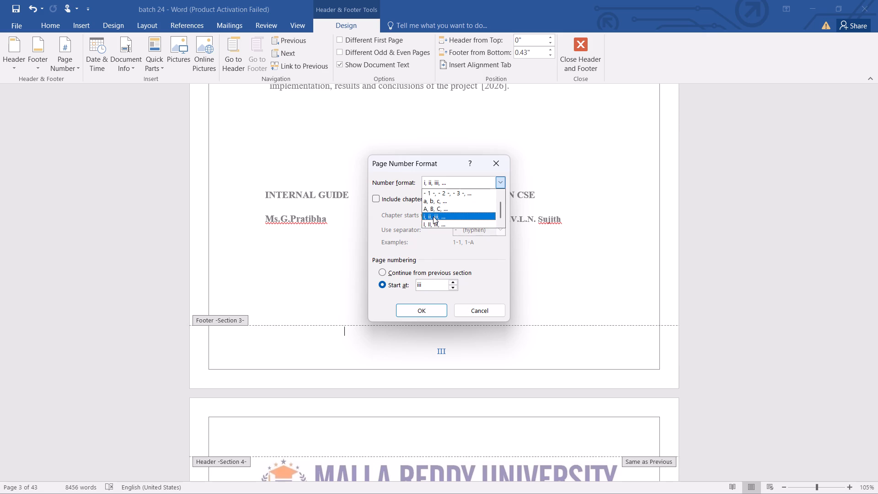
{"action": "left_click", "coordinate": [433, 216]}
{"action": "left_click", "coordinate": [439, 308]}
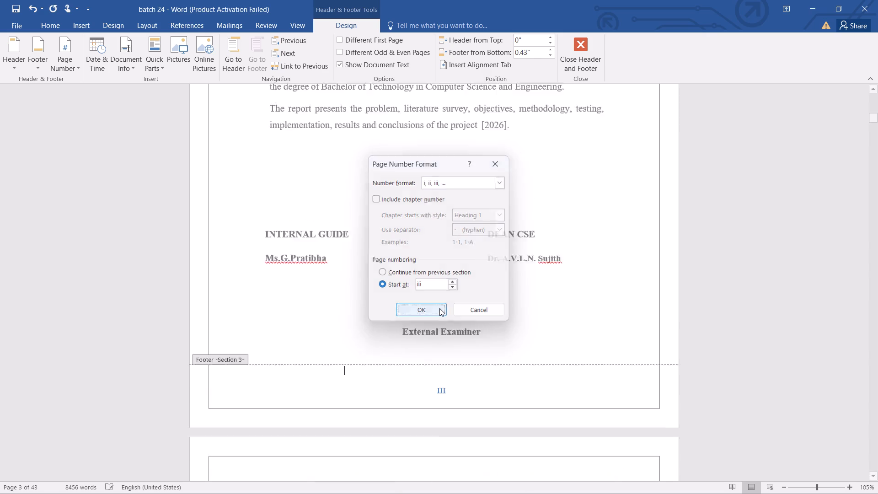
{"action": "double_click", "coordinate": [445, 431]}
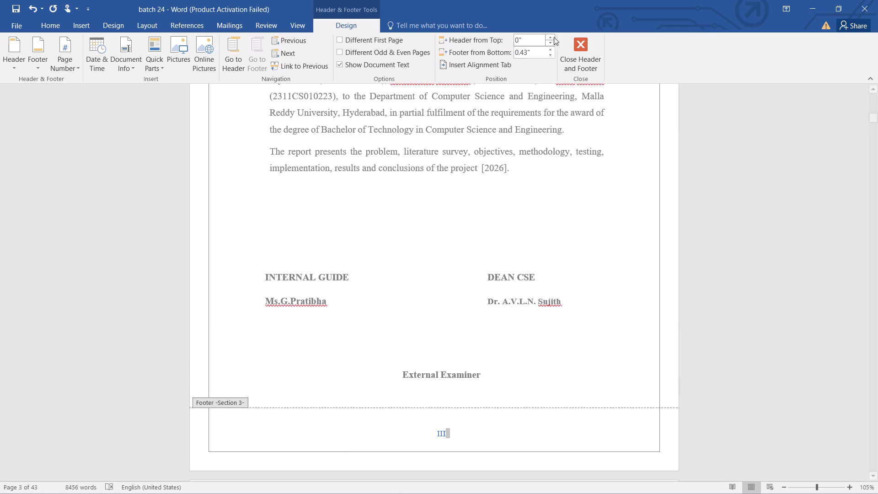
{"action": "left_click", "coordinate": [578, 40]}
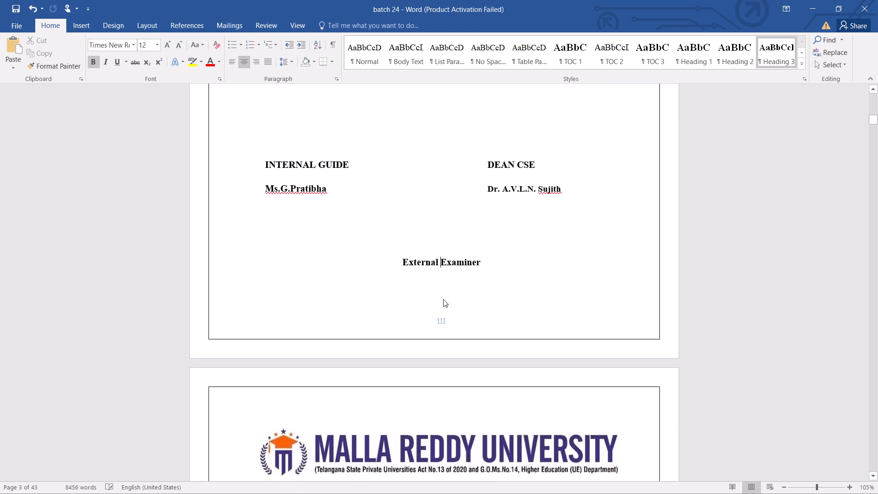
Set the selected Certificate page number in the Section 3 footer to the i, ii, iii format, starting at iii, and leave footer editing.
{"action": "double_click", "coordinate": [443, 322]}
{"action": "double_click", "coordinate": [443, 322]}
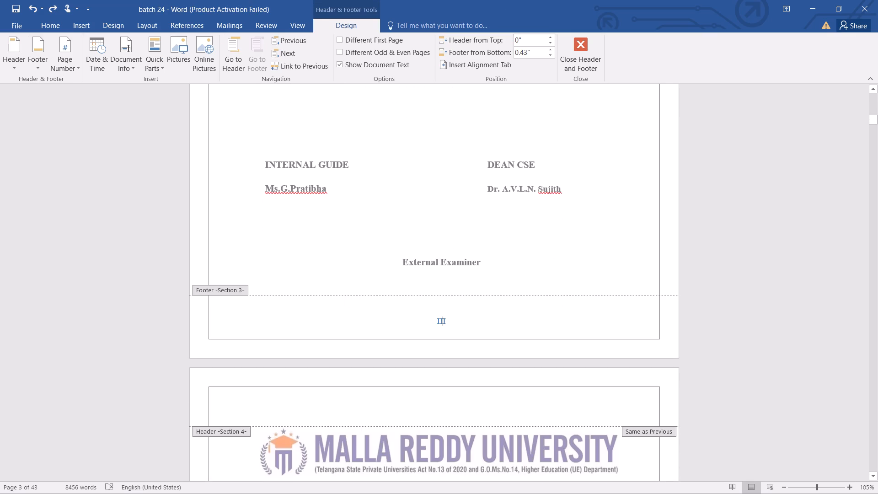
{"action": "left_click", "coordinate": [75, 57]}
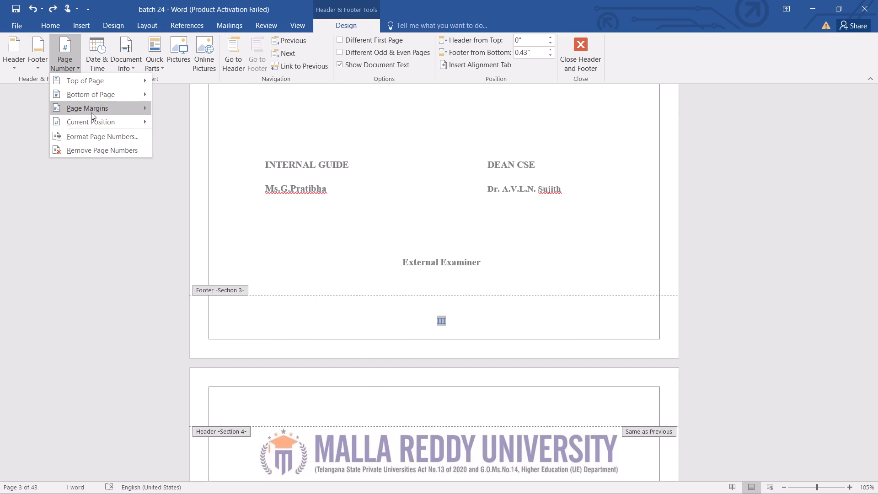
{"action": "left_click", "coordinate": [93, 138]}
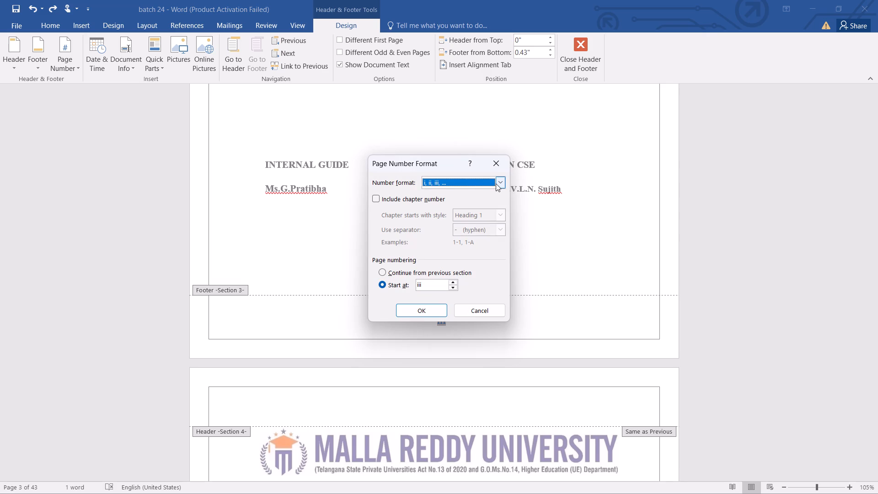
{"action": "left_click", "coordinate": [496, 183]}
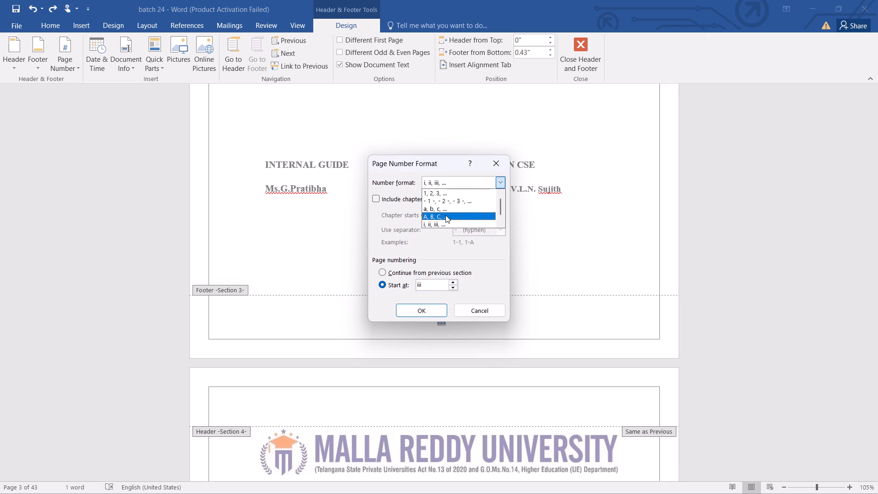
{"action": "left_click", "coordinate": [434, 215]}
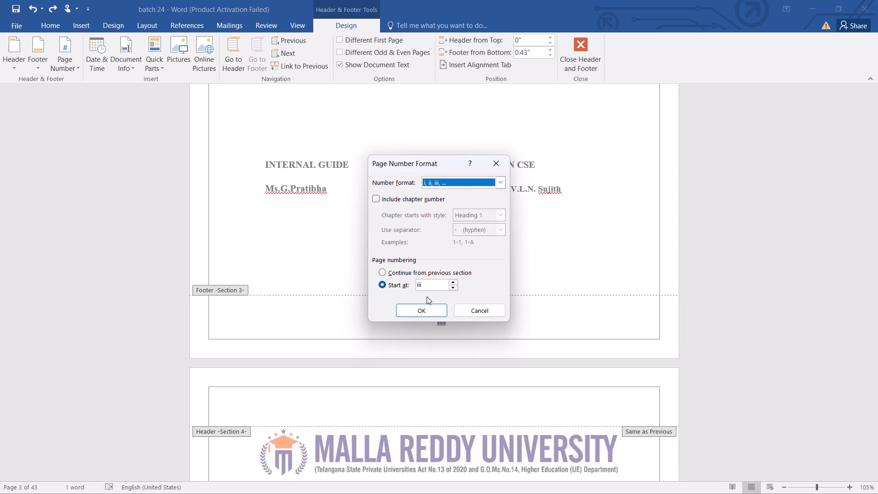
{"action": "left_click", "coordinate": [423, 306]}
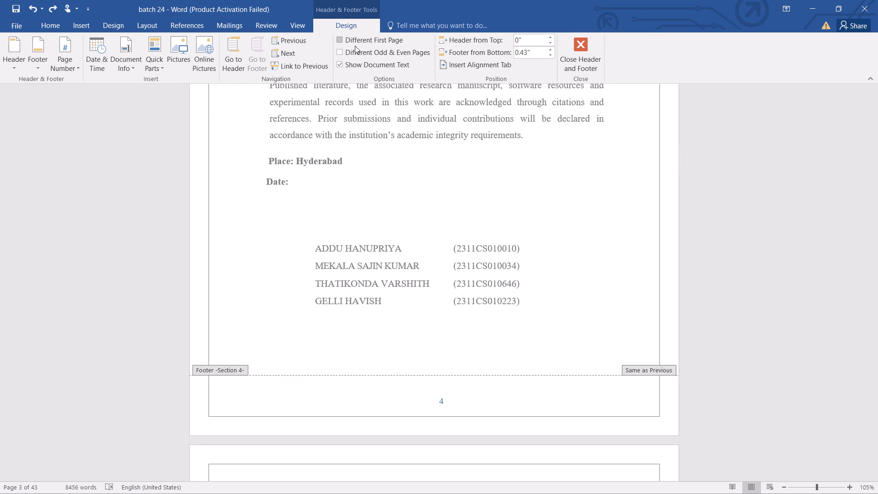
{"action": "left_click", "coordinate": [580, 37]}
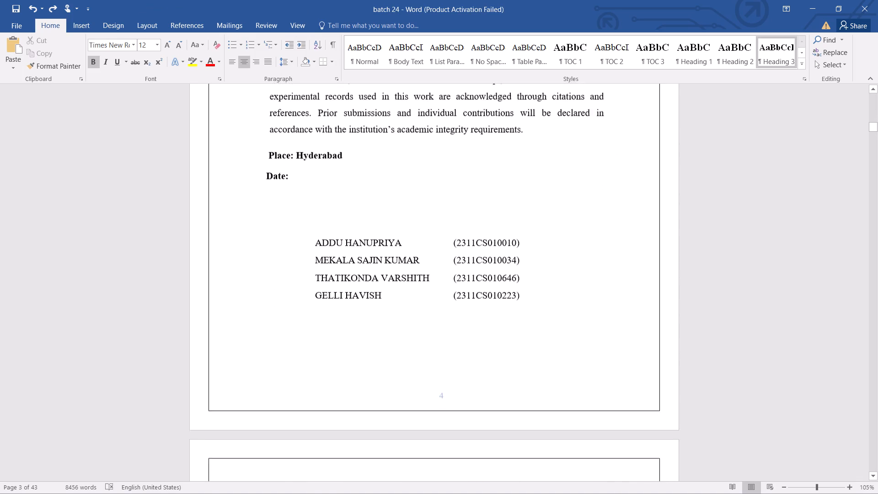
Set the page number format of the Section 4 footer on the Declaration page to i, ii, iii.
{"action": "double_click", "coordinate": [441, 292]}
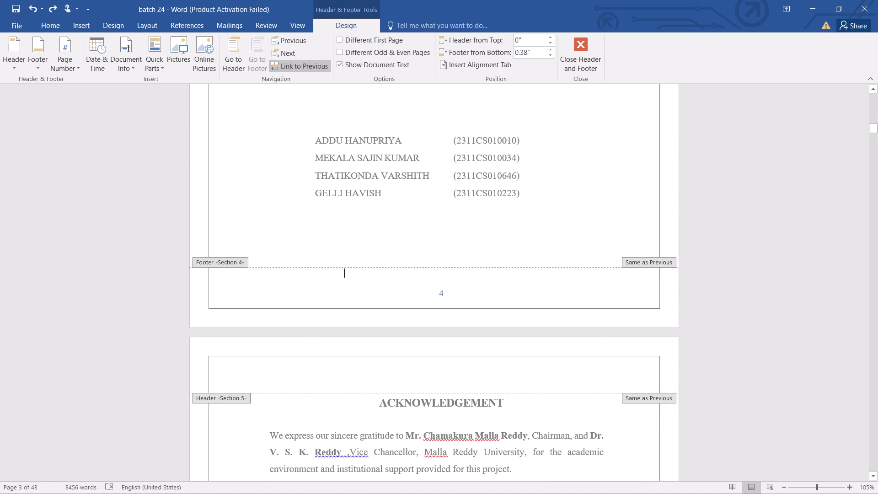
{"action": "left_click", "coordinate": [66, 70]}
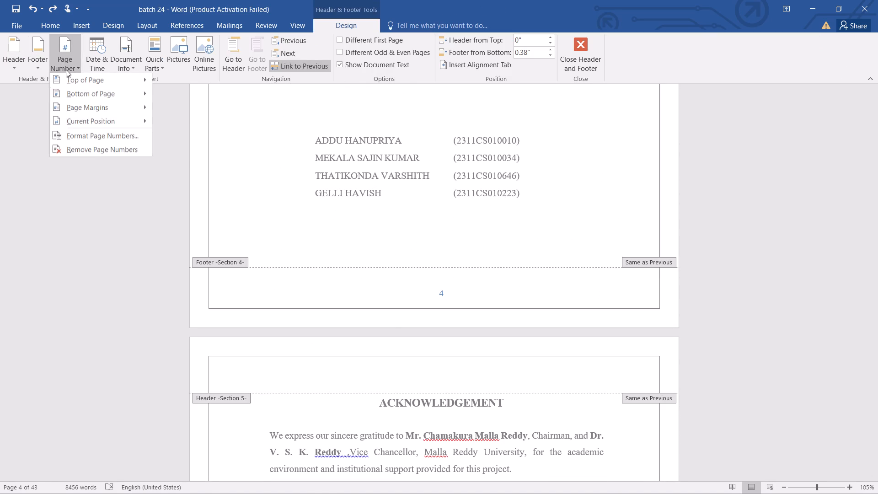
{"action": "left_click", "coordinate": [86, 133]}
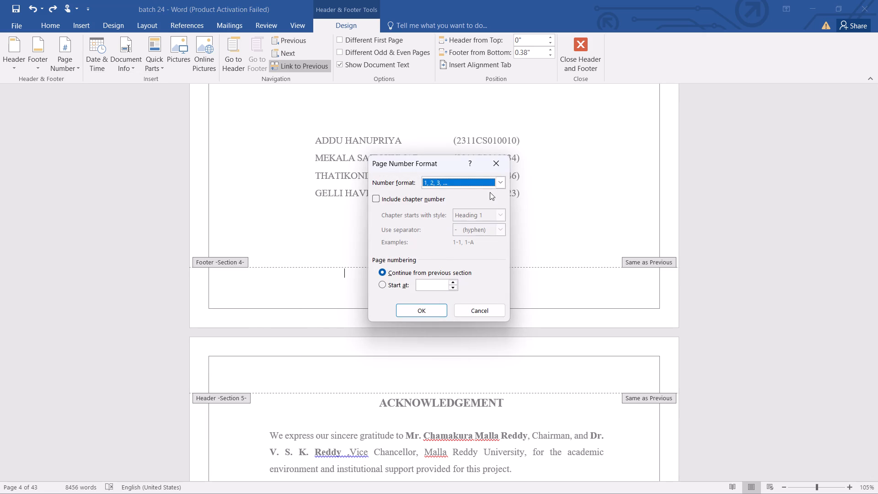
{"action": "left_click", "coordinate": [505, 183]}
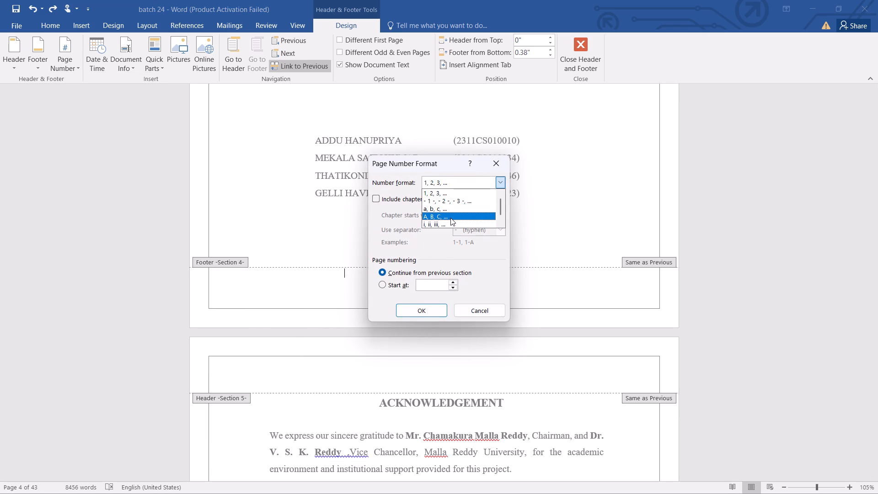
{"action": "left_click", "coordinate": [450, 221]}
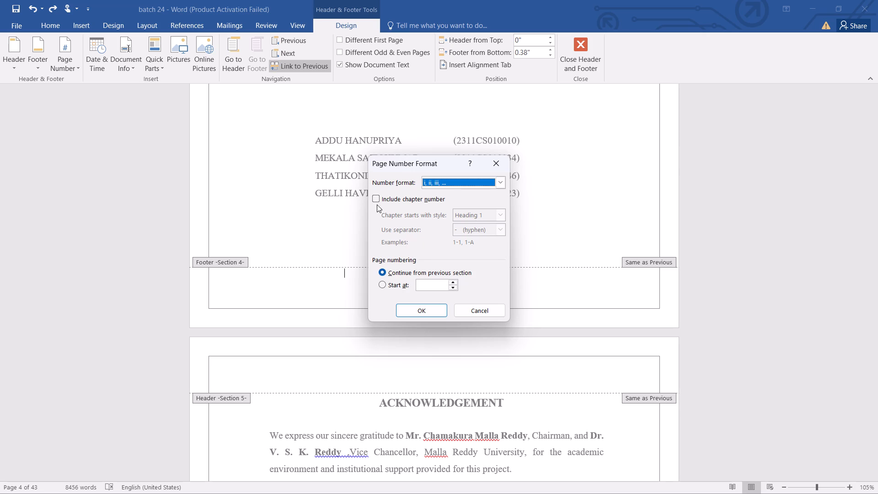
{"action": "left_click", "coordinate": [418, 310]}
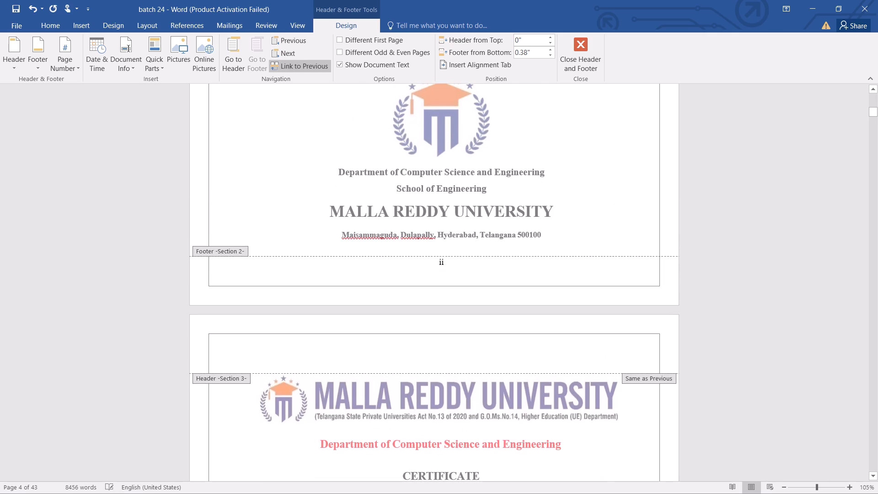
Set the page numbering of the Section 2 footer on the white title page to continue from the previous section.
{"action": "double_click", "coordinate": [442, 263]}
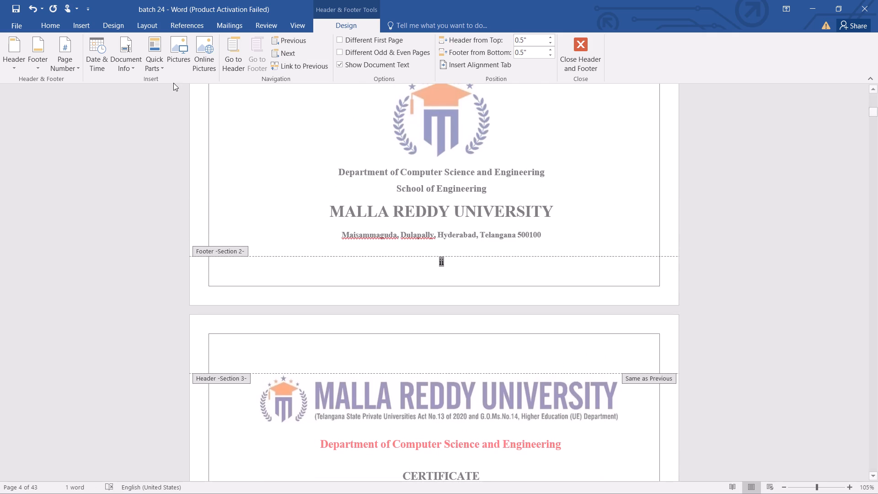
{"action": "left_click", "coordinate": [69, 61]}
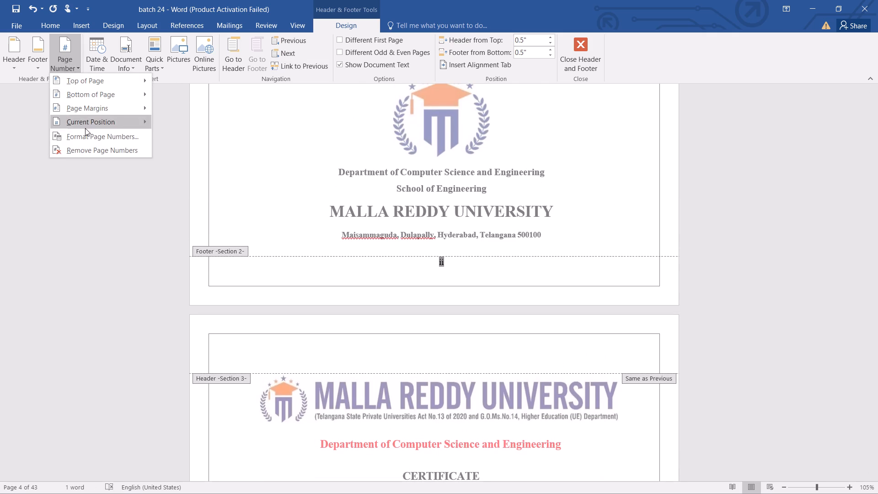
{"action": "left_click", "coordinate": [89, 134]}
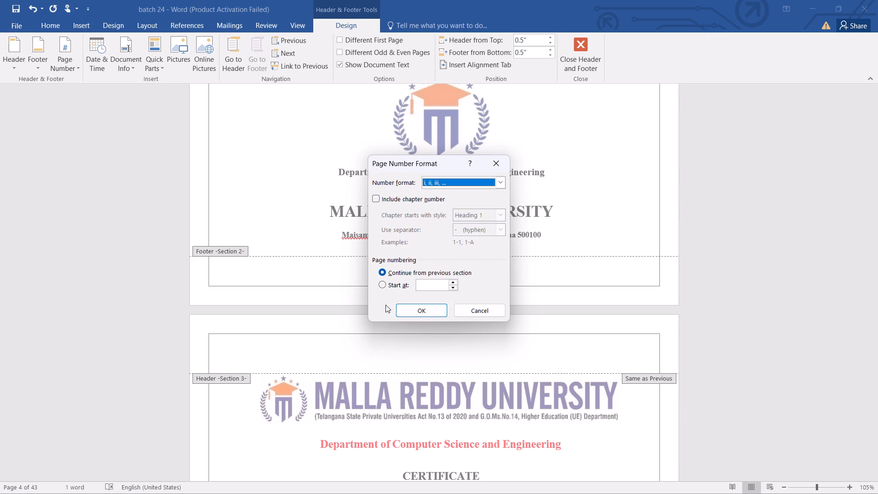
{"action": "left_click", "coordinate": [386, 286]}
{"action": "left_click", "coordinate": [382, 275]}
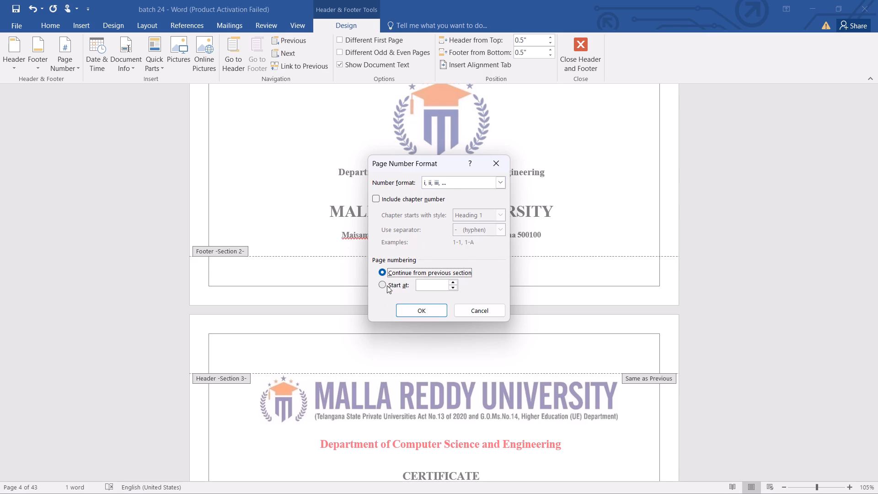
{"action": "left_click", "coordinate": [387, 285]}
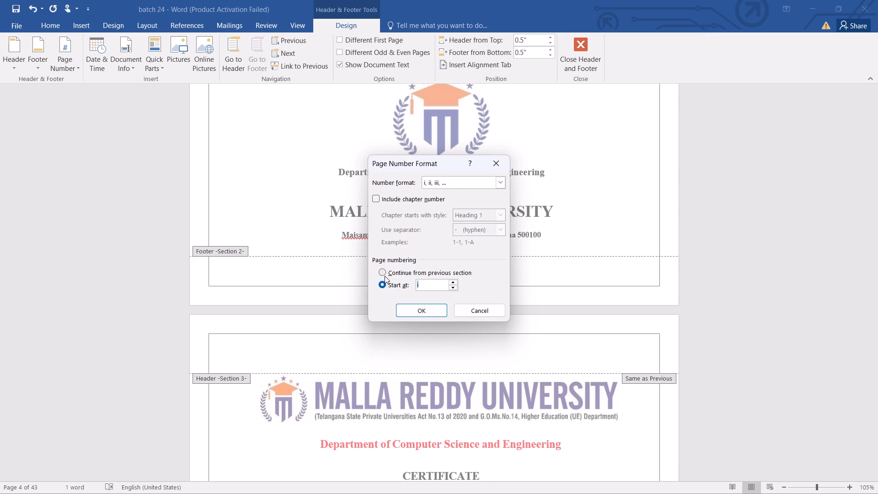
{"action": "left_click", "coordinate": [384, 276]}
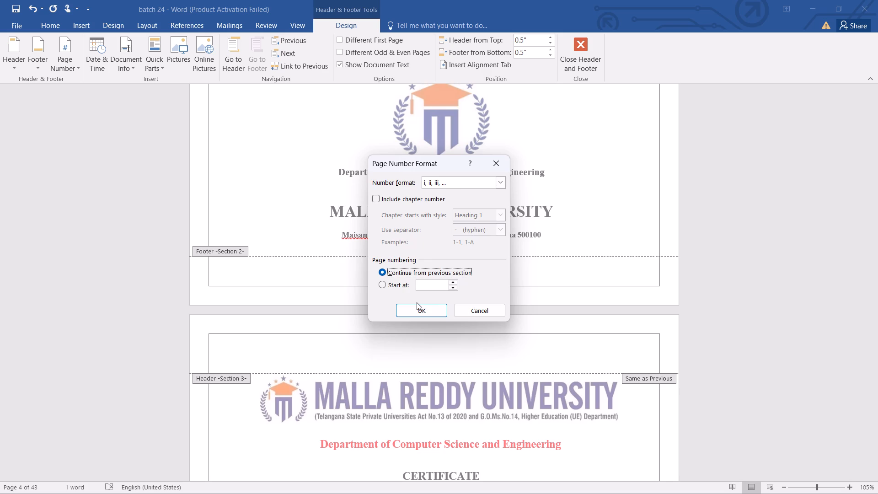
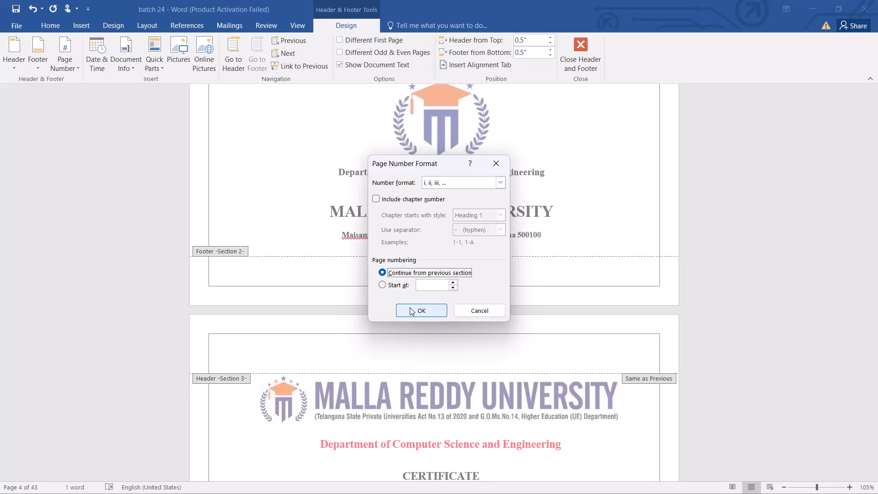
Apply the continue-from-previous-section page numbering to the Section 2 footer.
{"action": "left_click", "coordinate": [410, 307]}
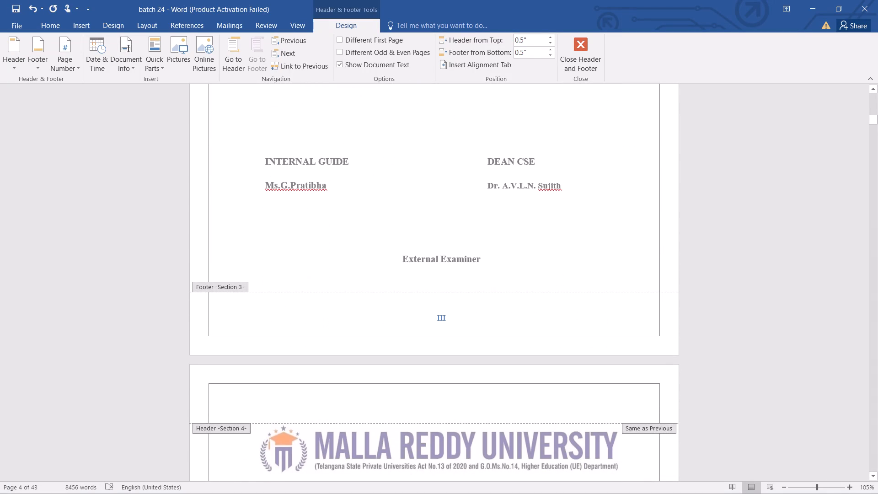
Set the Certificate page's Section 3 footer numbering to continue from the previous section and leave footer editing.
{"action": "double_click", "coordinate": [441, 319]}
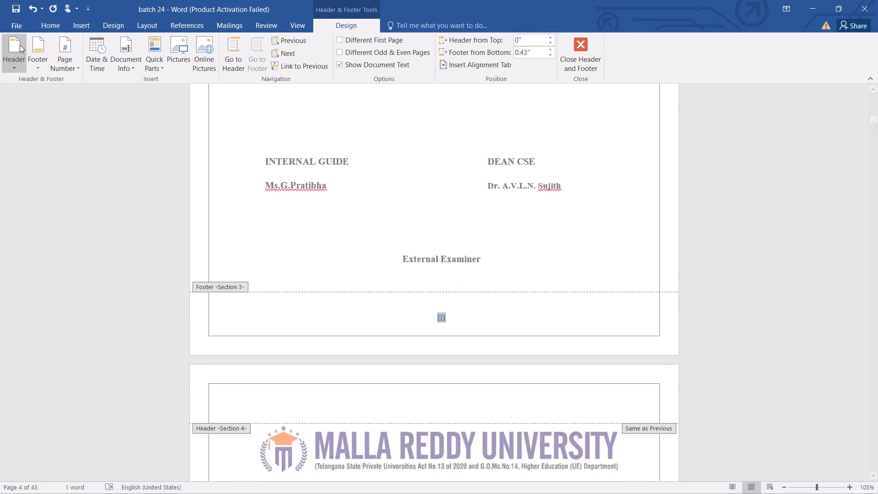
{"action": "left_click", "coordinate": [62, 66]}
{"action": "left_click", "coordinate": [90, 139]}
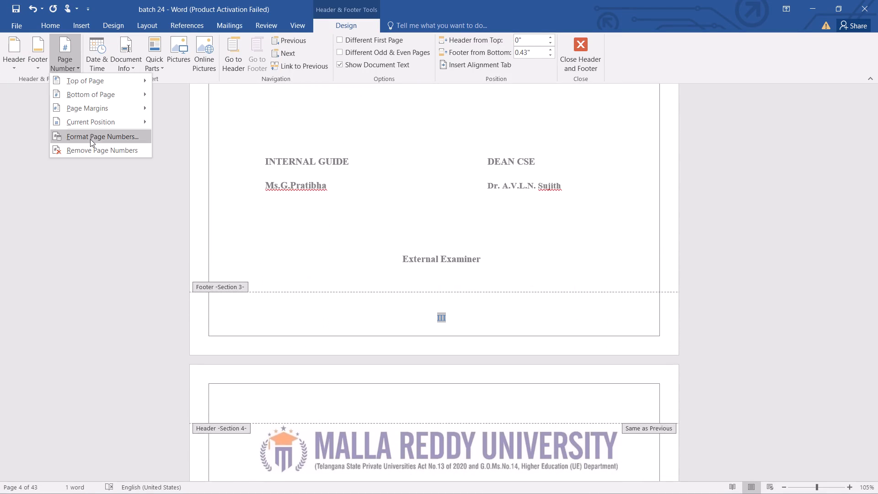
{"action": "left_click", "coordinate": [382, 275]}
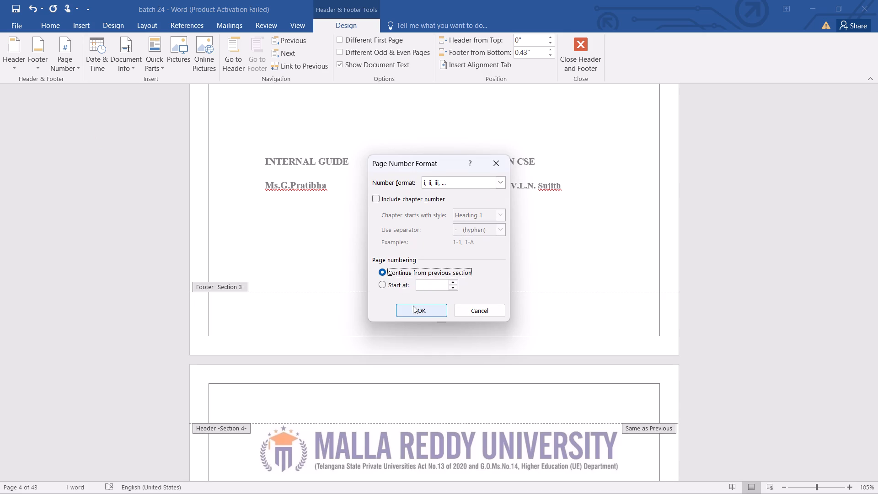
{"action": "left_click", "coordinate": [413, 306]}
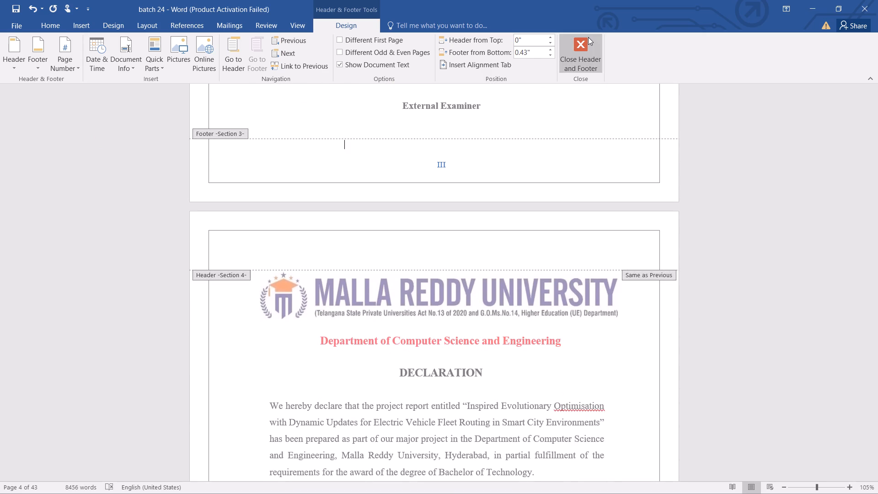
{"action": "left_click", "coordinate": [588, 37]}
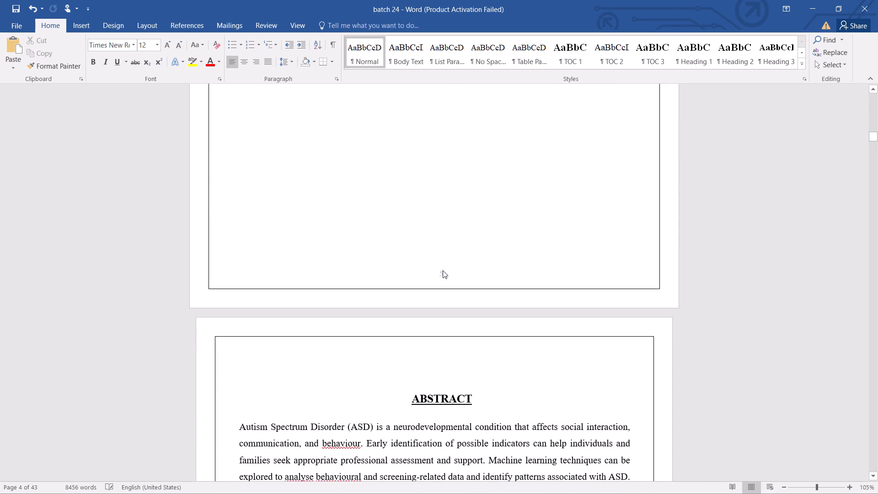
Set the page numbering of the title page's Section 2 footer to start at ii.
{"action": "double_click", "coordinate": [443, 271]}
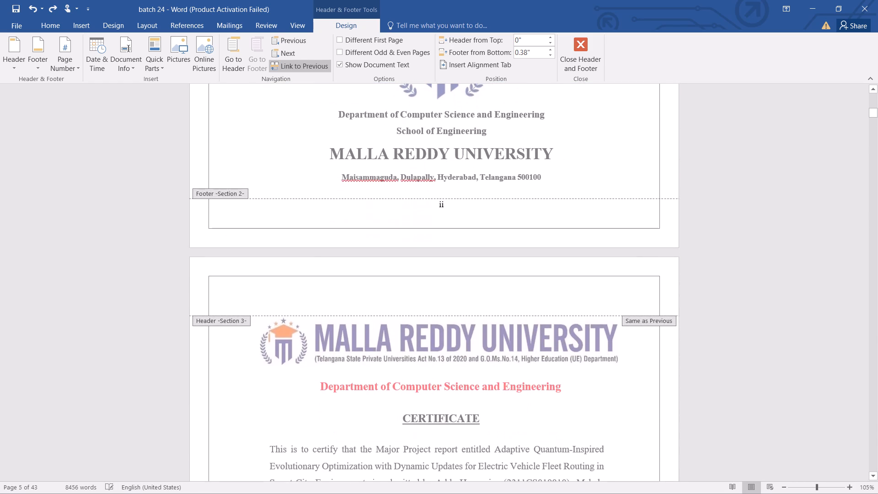
{"action": "double_click", "coordinate": [443, 204]}
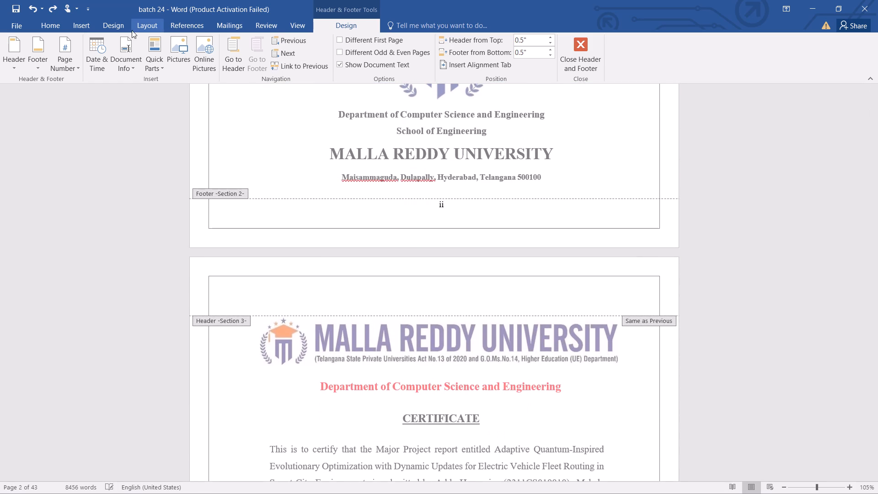
{"action": "left_click", "coordinate": [57, 61]}
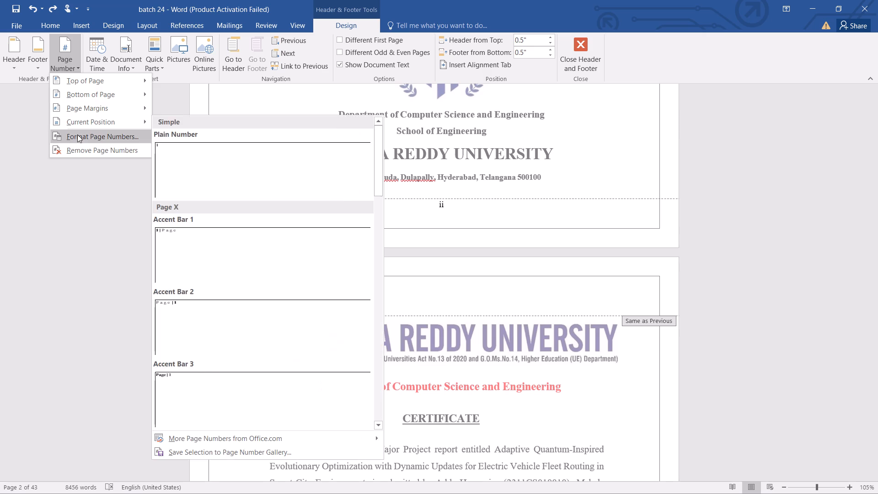
{"action": "left_click", "coordinate": [77, 134]}
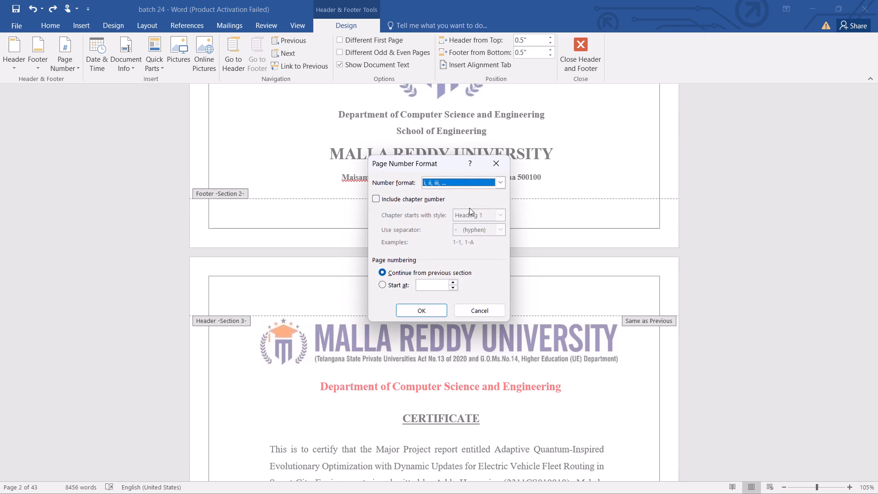
{"action": "left_click", "coordinate": [393, 286]}
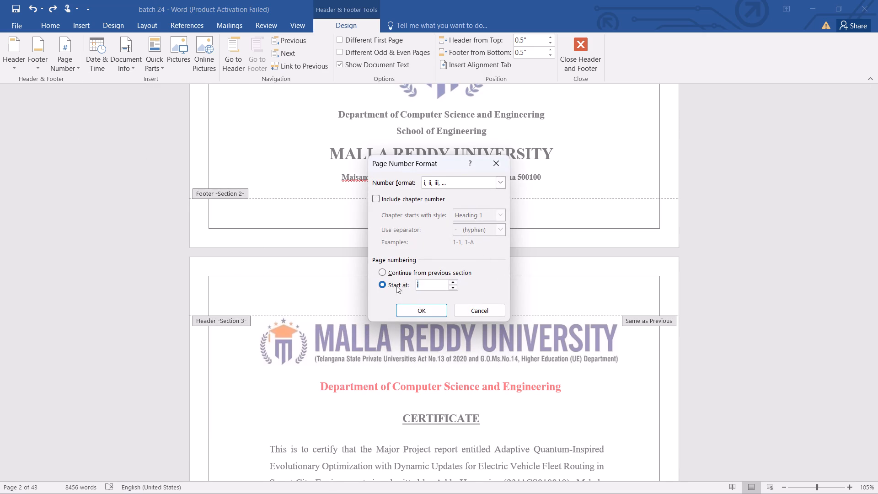
{"action": "left_click", "coordinate": [421, 283]}
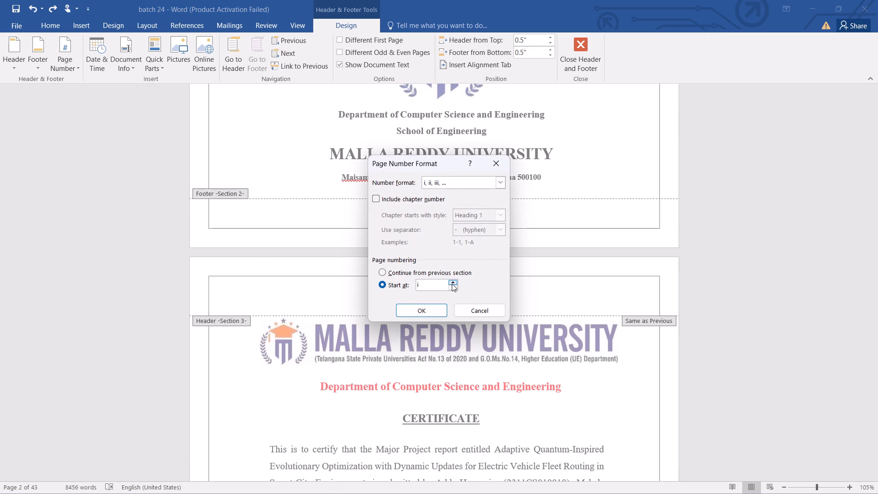
{"action": "left_click", "coordinate": [452, 284]}
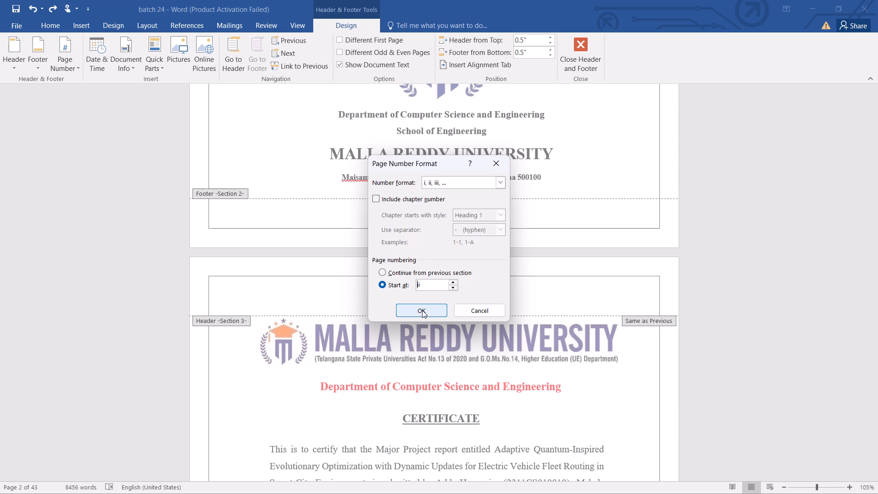
{"action": "left_click", "coordinate": [422, 310]}
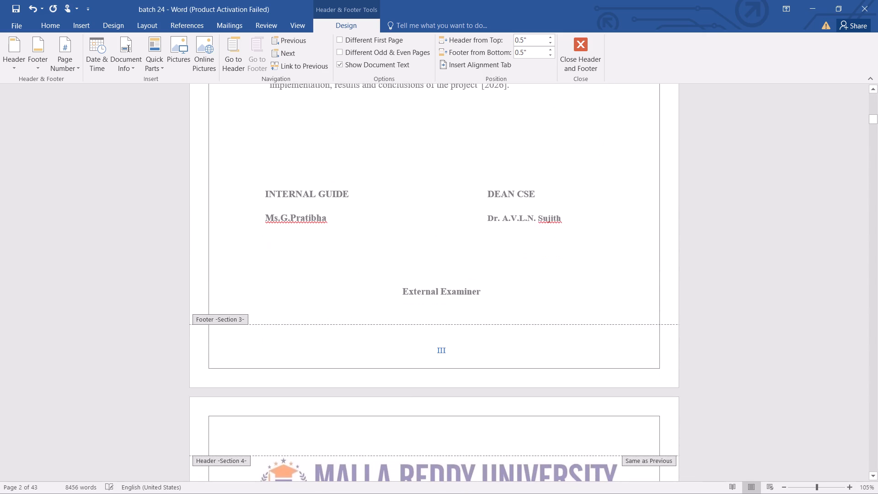
Set the page numbering of the Certificate page's Section 3 footer to start at iii and leave footer editing.
{"action": "double_click", "coordinate": [443, 353]}
{"action": "left_click", "coordinate": [72, 59]}
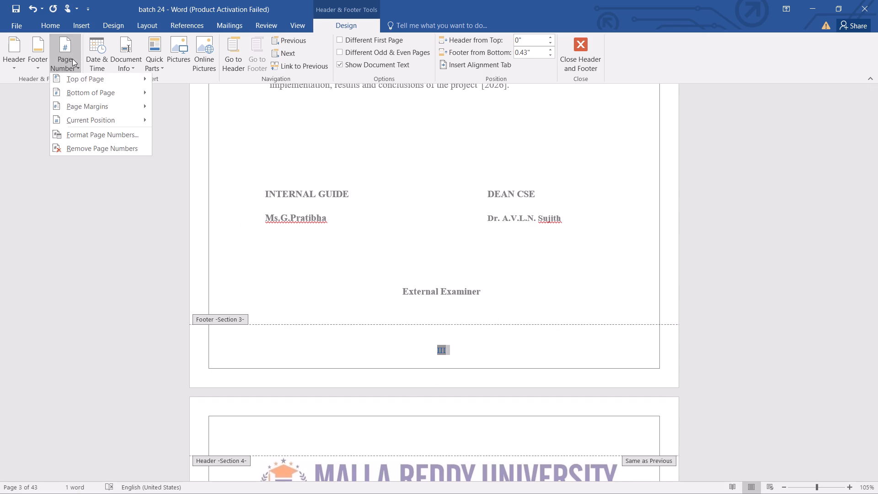
{"action": "left_click", "coordinate": [88, 134]}
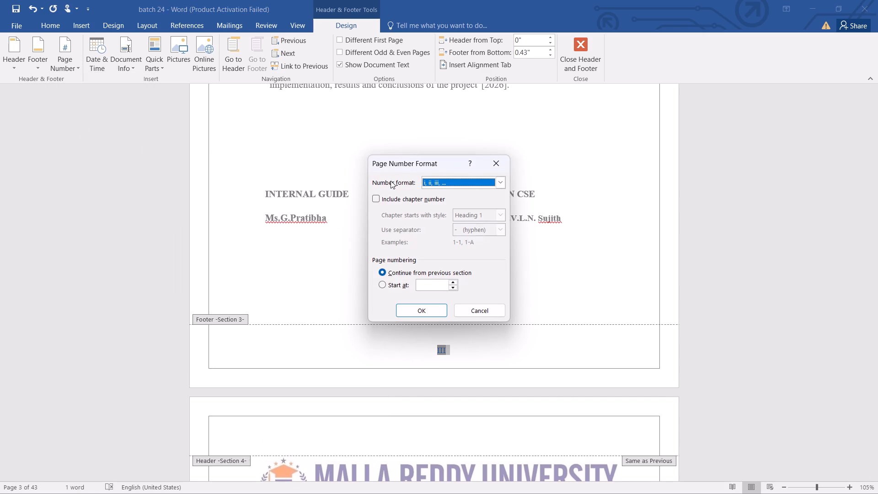
{"action": "left_click", "coordinate": [396, 285]}
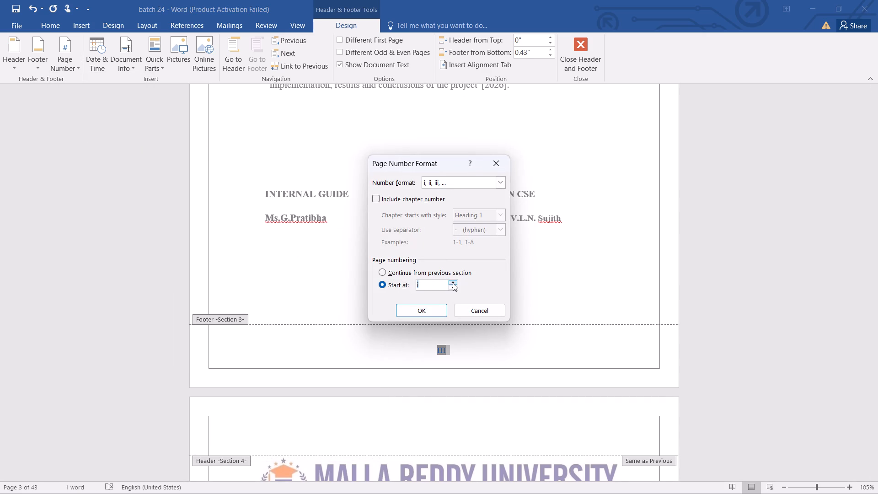
{"action": "double_click", "coordinate": [453, 283]}
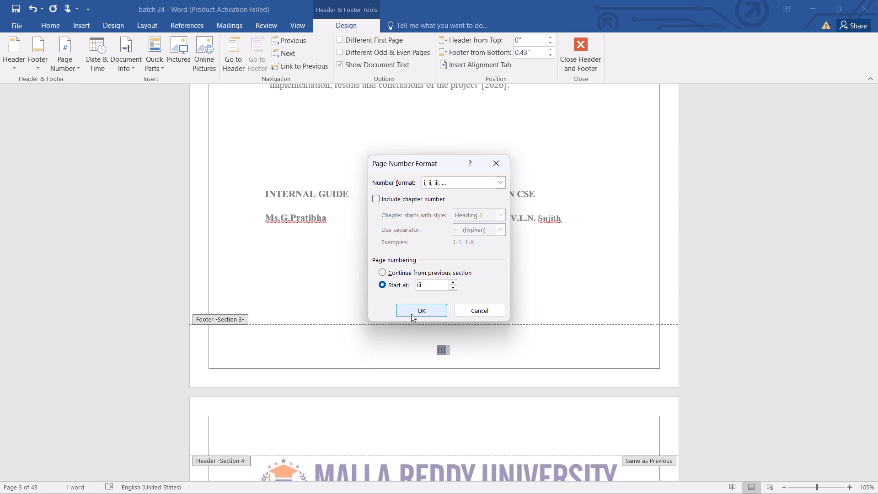
{"action": "left_click", "coordinate": [411, 314]}
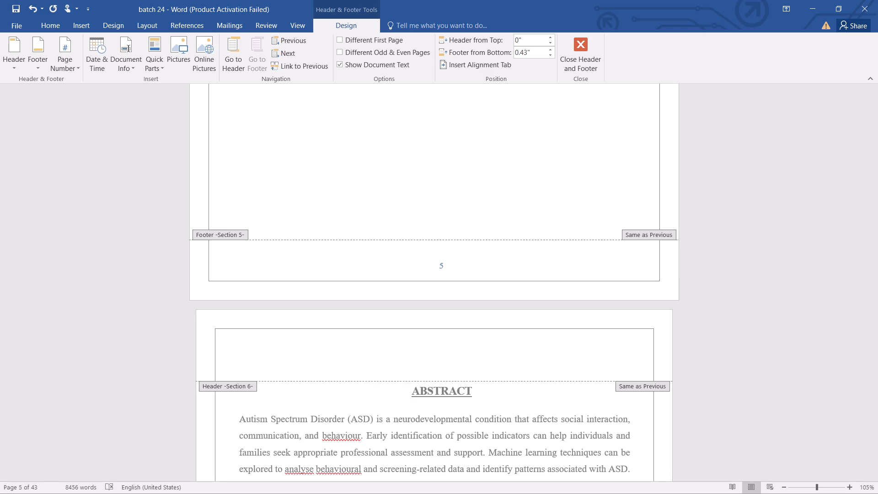
{"action": "left_click", "coordinate": [585, 57]}
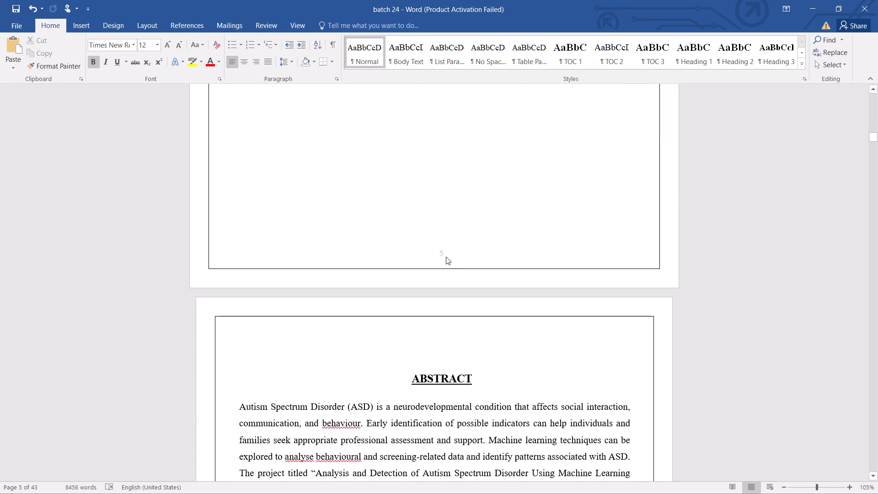
Set the page number format of the Section 5 footer, on the page before the Abstract, to i, ii, iii.
{"action": "double_click", "coordinate": [443, 255]}
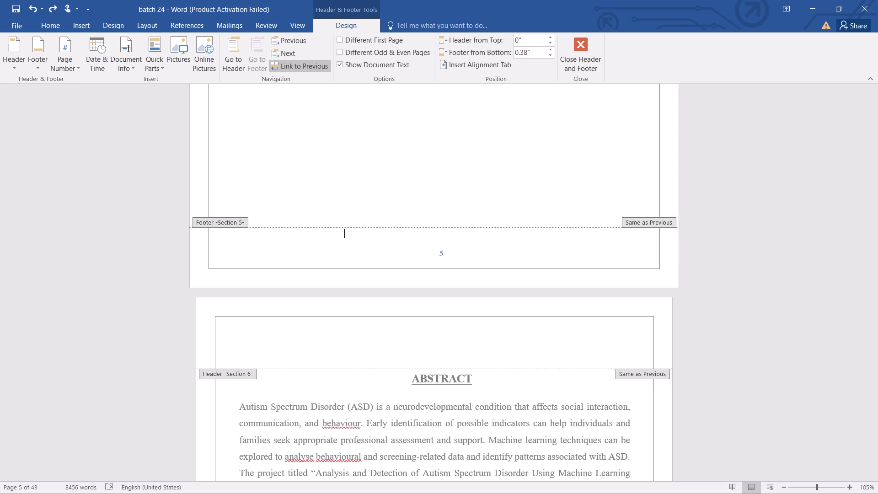
{"action": "left_click", "coordinate": [68, 55]}
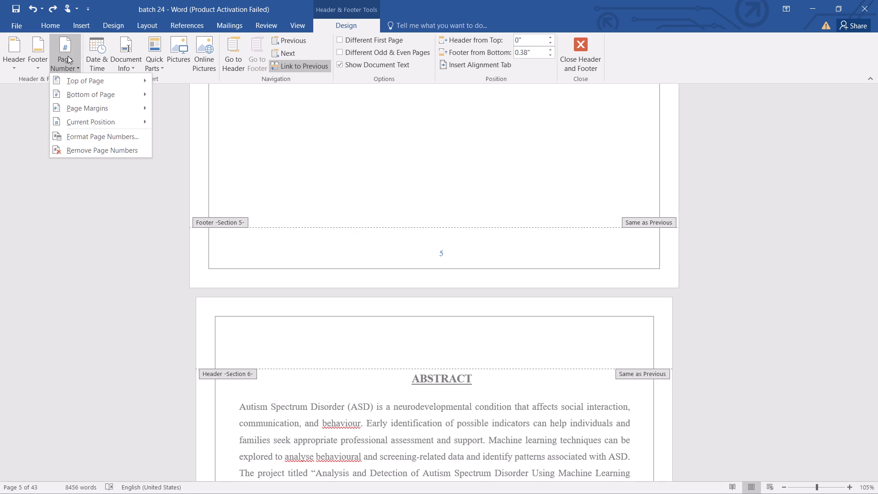
{"action": "left_click", "coordinate": [81, 138]}
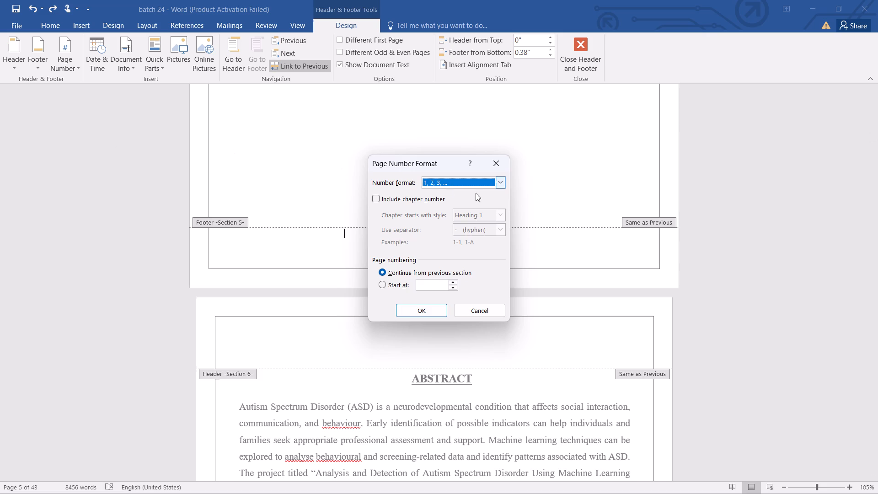
{"action": "left_click", "coordinate": [498, 185]}
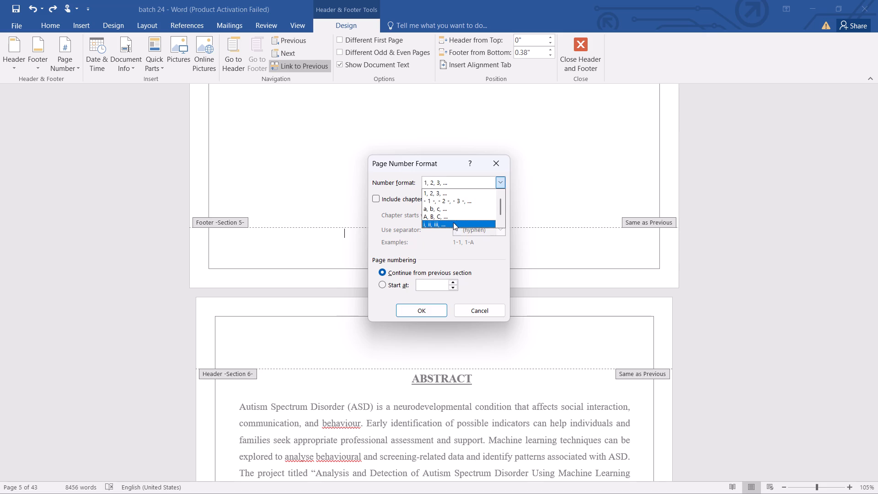
{"action": "left_click", "coordinate": [453, 225]}
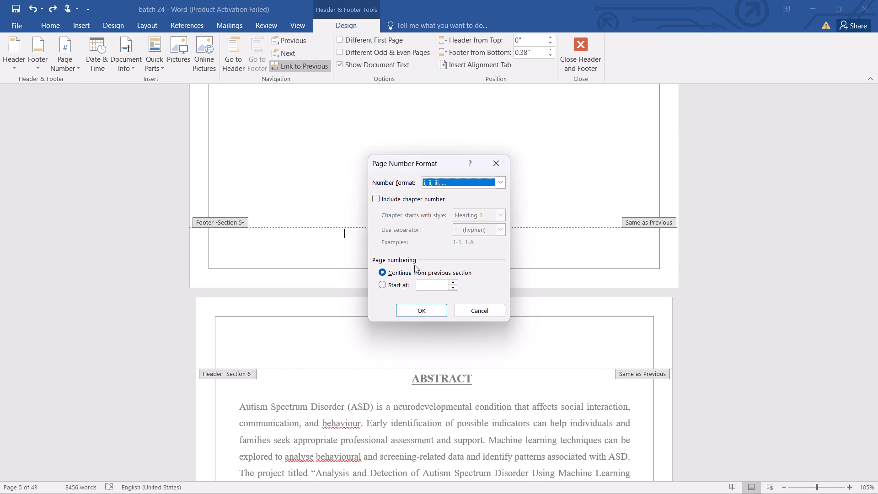
{"action": "left_click", "coordinate": [414, 310]}
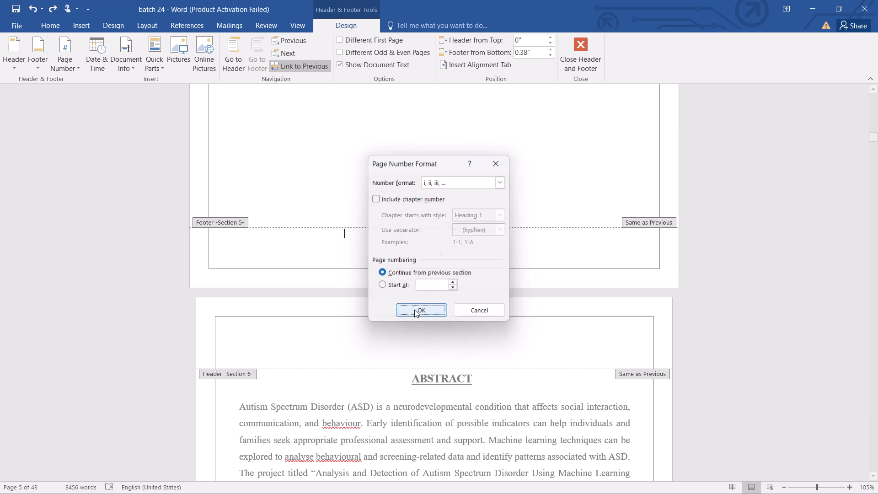
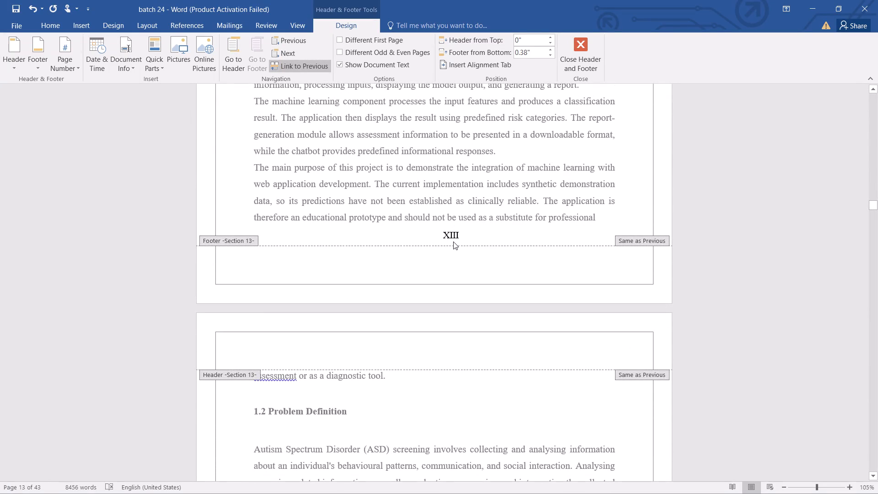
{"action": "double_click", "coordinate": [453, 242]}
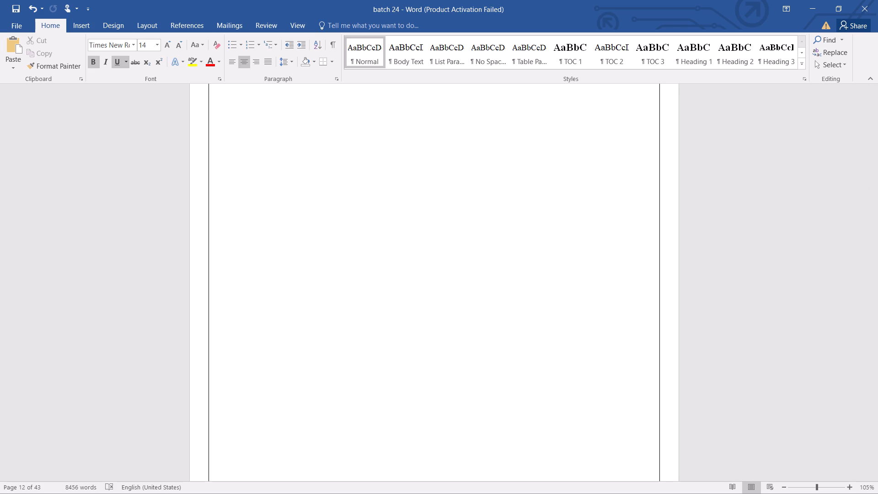
Show the formatting marks on the blank page 12, just before the first chapter, to examine its breaks.
{"action": "left_click", "coordinate": [470, 242]}
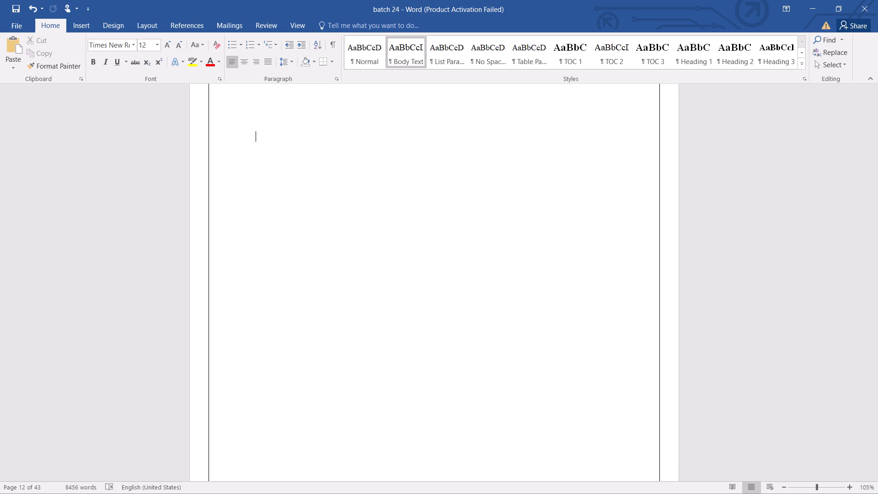
{"action": "key", "text": "ctrl+shift+8"}
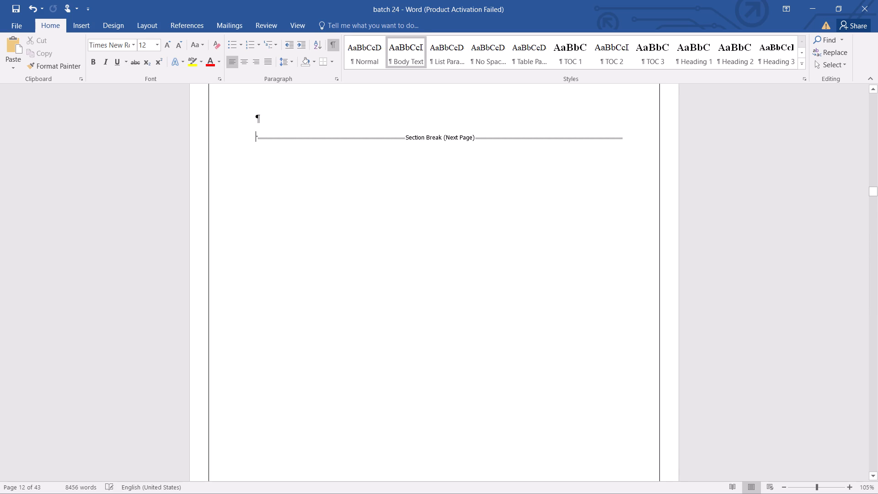
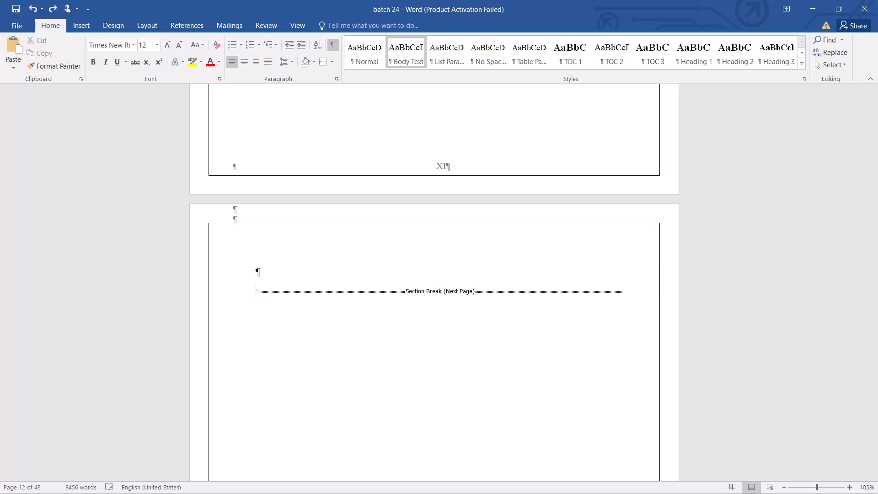
Undo the most recent edits around the blank page 12 before the Chapter 1 heading.
{"action": "key", "text": "ctrl+z"}
{"action": "key", "text": "ctrl+z"}
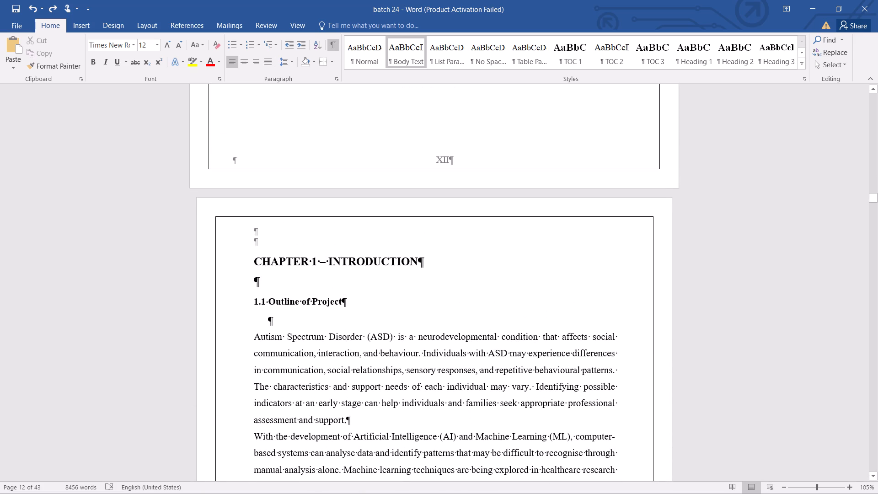
{"action": "key", "text": "ctrl+z"}
{"action": "key", "text": "ctrl+z"}
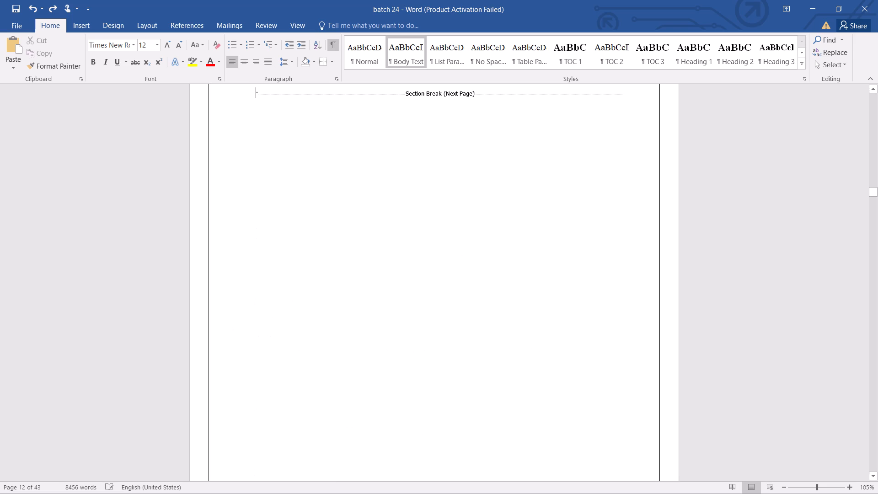
{"action": "key", "text": "ctrl+z"}
{"action": "key", "text": "ctrl+z"}
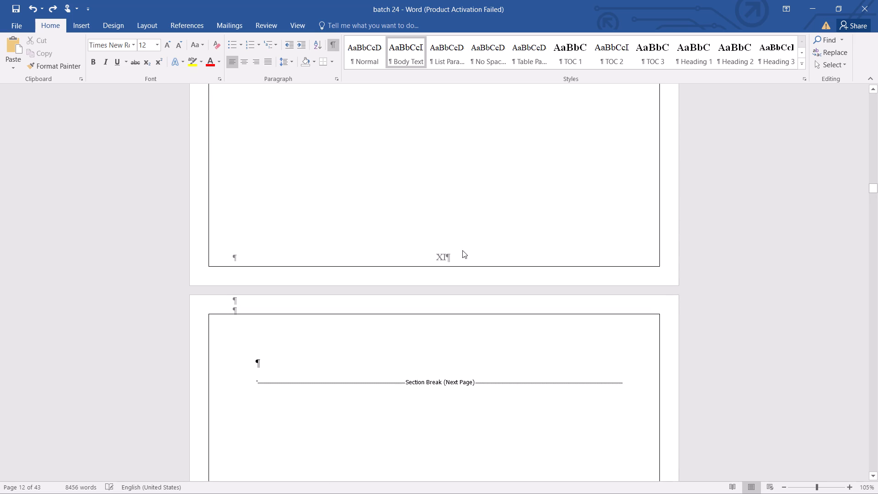
{"action": "key", "text": "ctrl+z"}
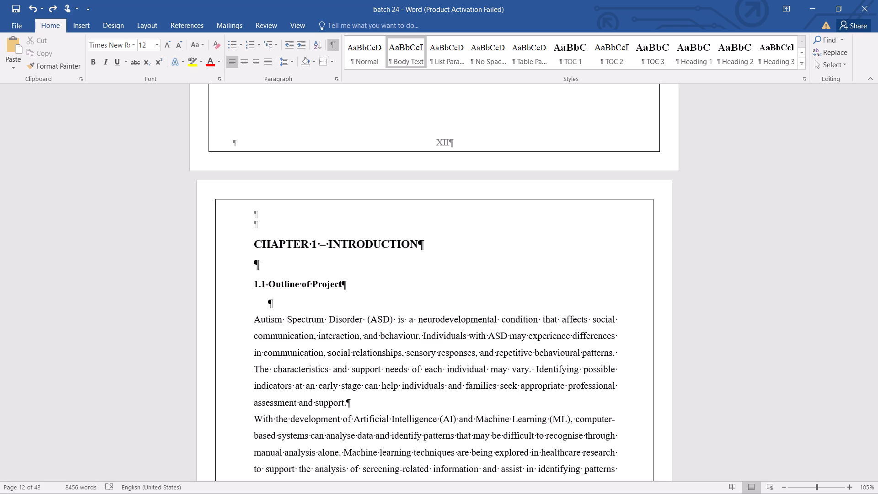
Hide the formatting marks in the document.
{"action": "key", "text": "ctrl+shift+8"}
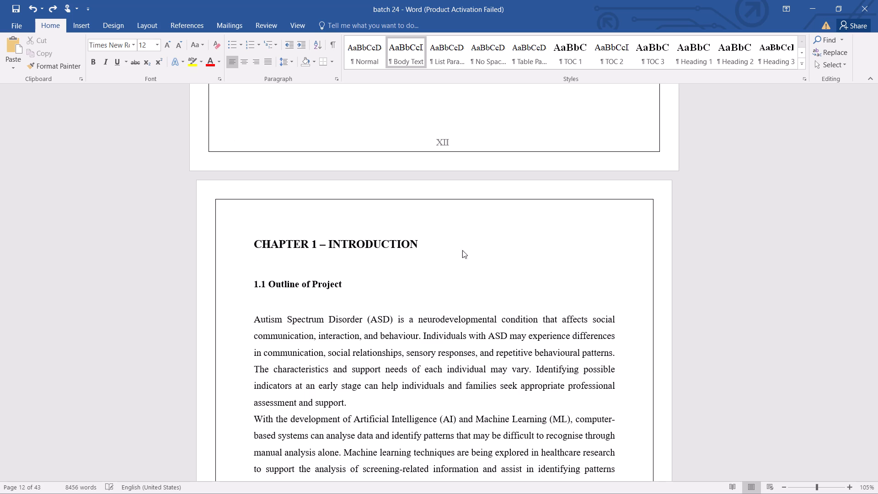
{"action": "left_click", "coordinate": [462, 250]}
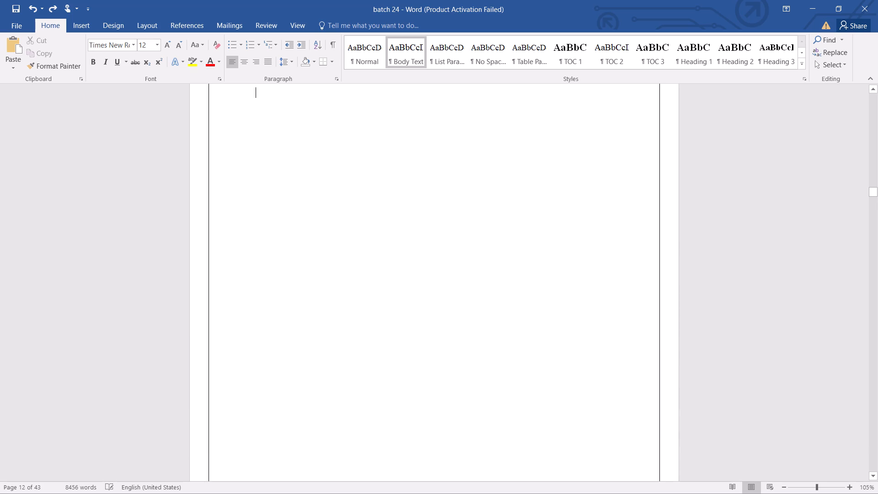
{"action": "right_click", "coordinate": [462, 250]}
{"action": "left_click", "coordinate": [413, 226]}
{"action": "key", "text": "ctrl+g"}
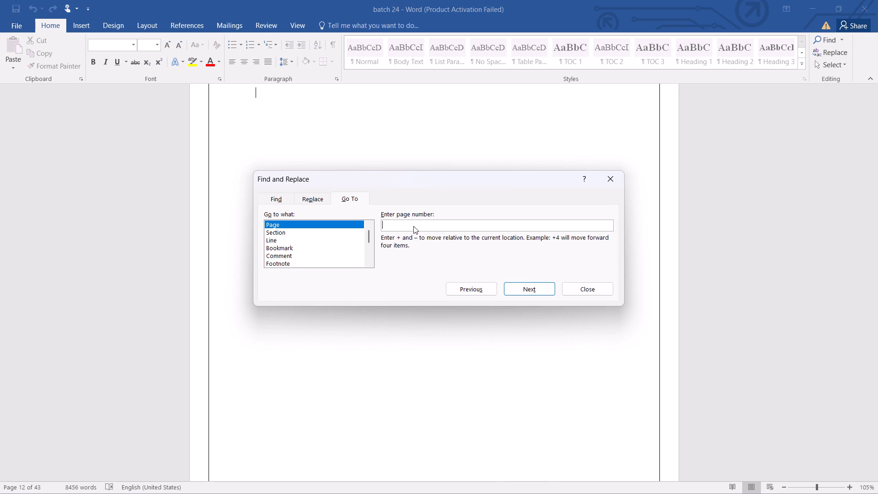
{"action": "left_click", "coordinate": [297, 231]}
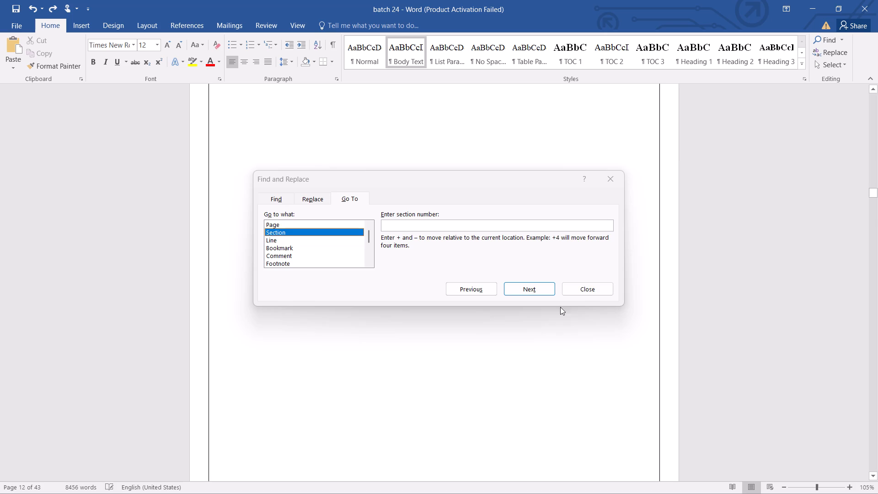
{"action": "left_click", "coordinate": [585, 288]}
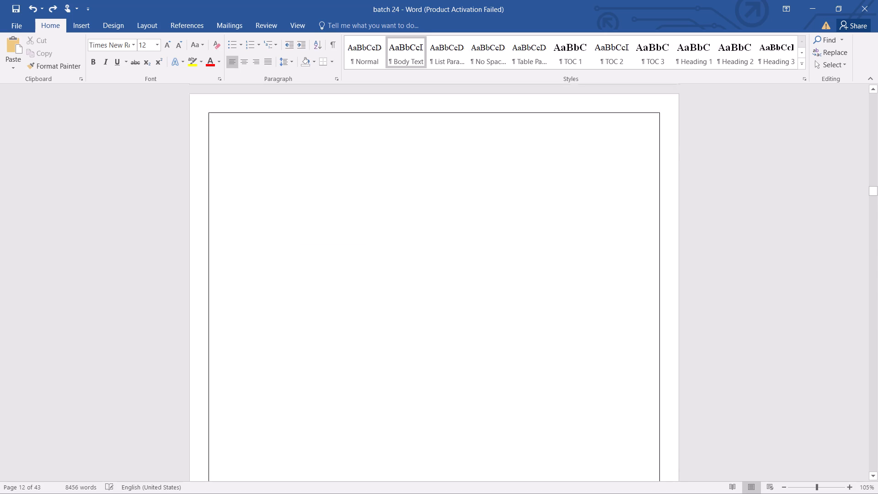
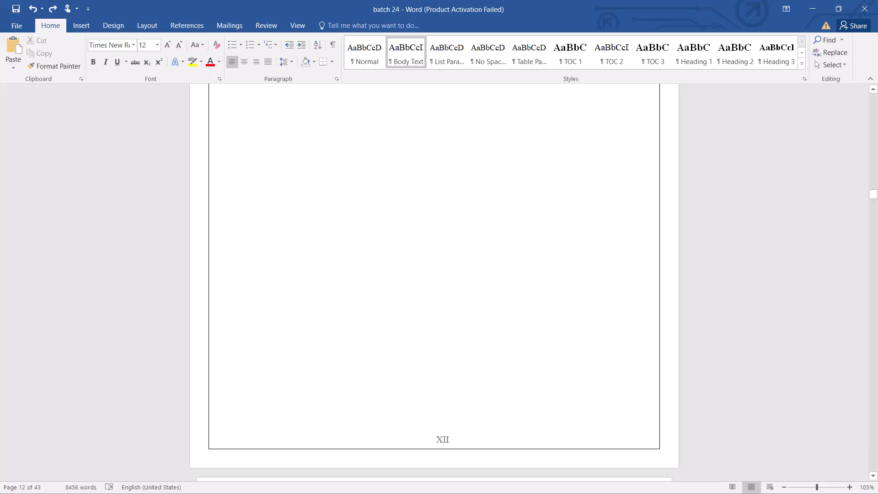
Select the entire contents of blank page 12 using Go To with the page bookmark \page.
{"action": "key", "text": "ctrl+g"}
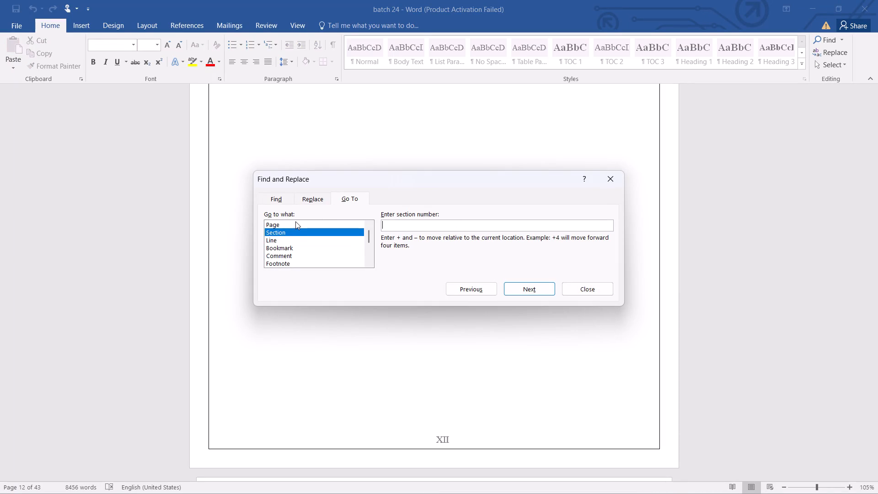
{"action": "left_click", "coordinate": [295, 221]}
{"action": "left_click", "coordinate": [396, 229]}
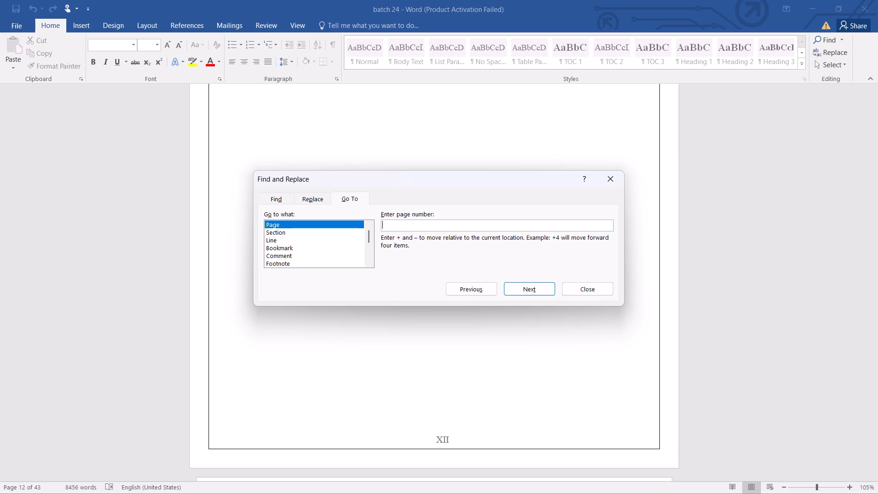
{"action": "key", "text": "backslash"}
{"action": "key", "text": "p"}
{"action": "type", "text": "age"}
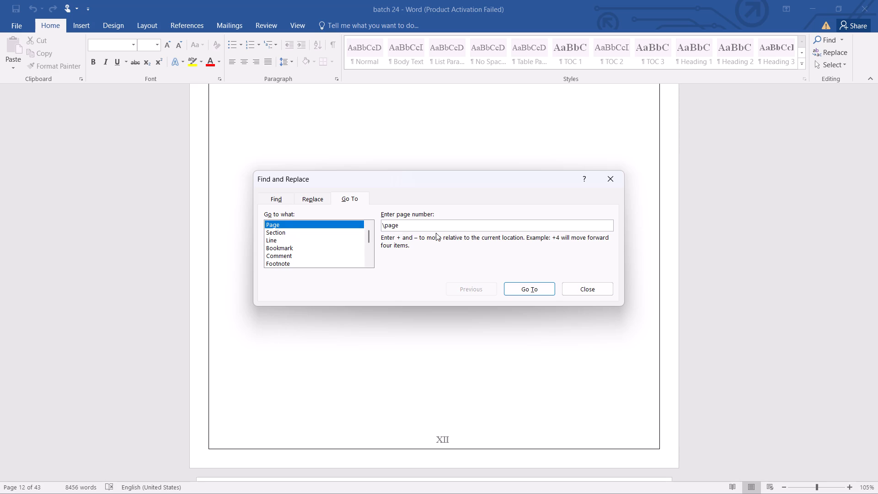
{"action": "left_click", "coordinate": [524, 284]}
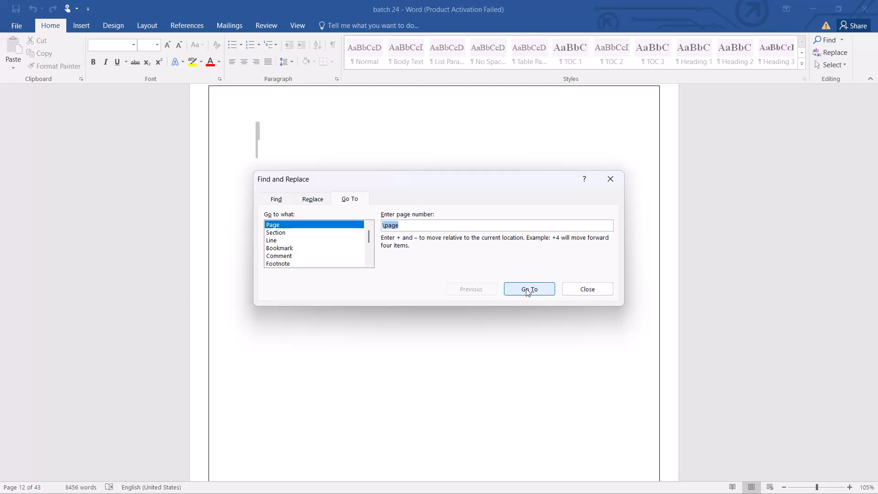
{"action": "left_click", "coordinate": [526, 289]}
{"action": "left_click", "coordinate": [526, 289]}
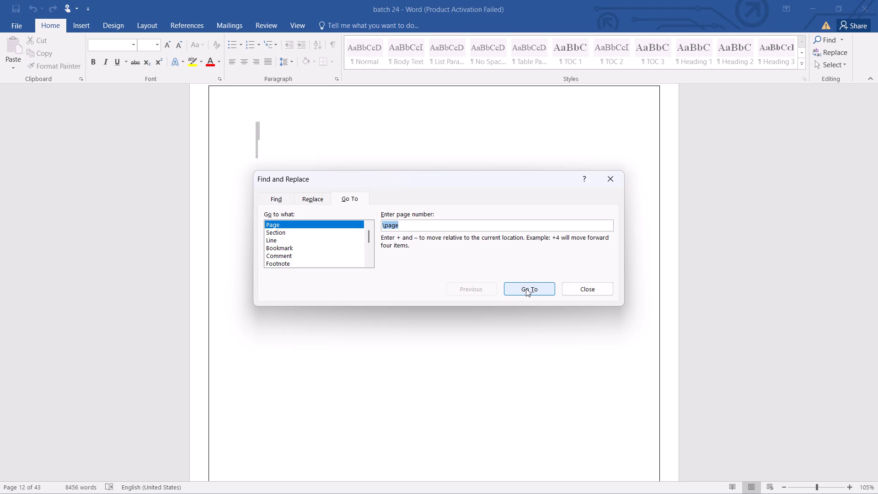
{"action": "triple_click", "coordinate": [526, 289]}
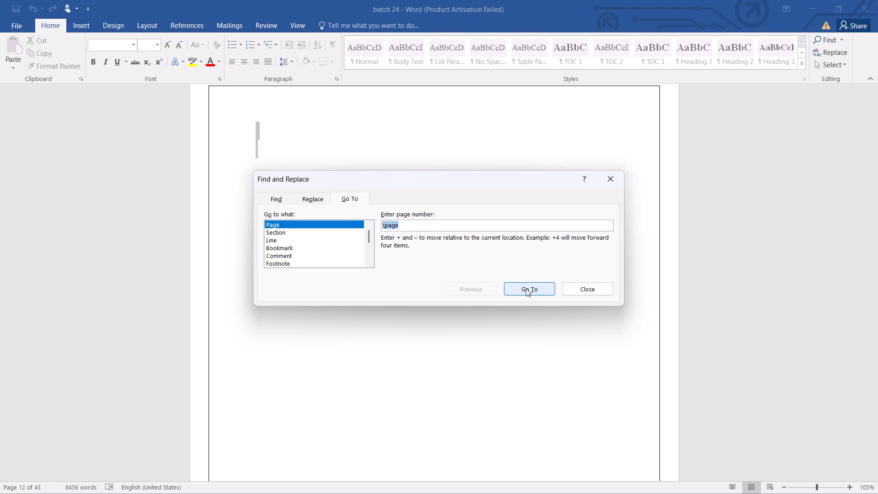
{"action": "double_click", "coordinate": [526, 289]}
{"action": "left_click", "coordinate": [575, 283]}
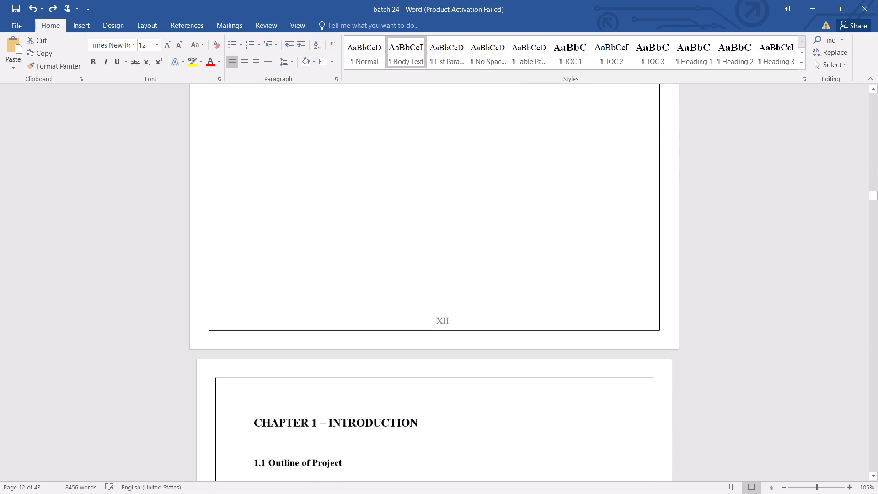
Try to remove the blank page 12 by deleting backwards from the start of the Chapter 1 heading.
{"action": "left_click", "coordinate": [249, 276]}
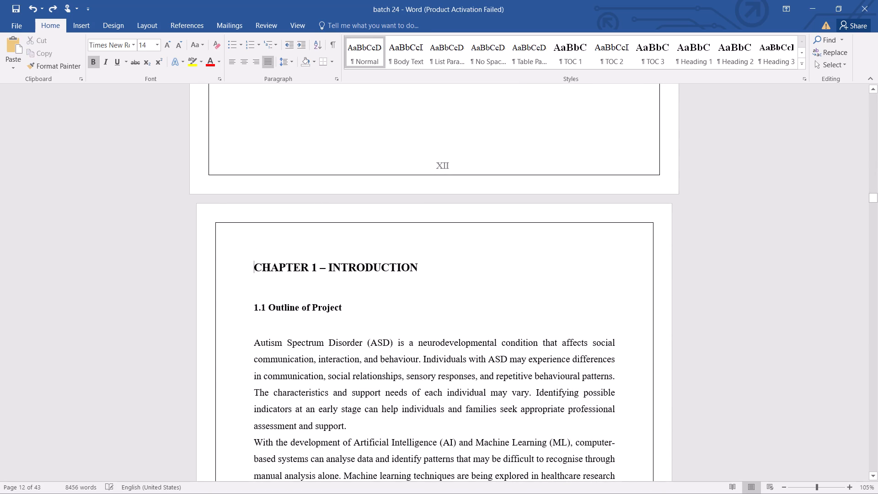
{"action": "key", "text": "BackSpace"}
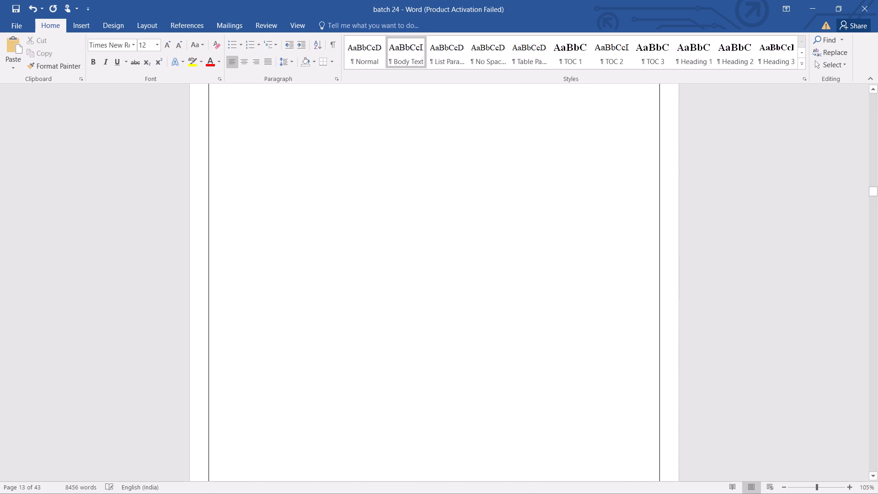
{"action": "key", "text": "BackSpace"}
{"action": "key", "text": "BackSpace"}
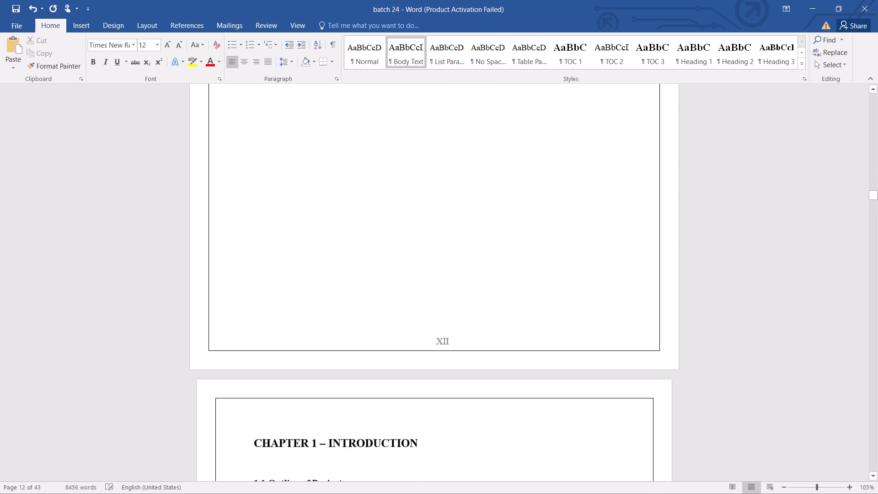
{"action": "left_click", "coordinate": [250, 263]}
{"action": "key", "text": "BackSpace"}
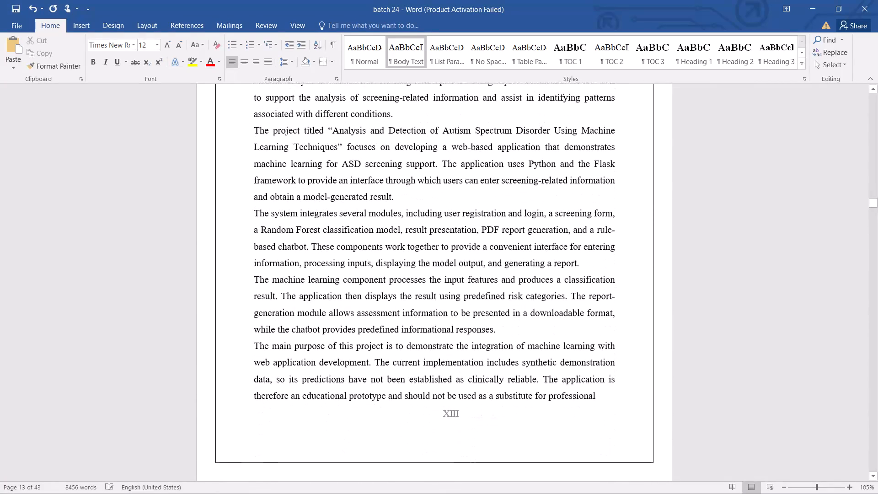
Open the footer of the Chapter 1 page and insert a Plain Number 2 page number at the bottom of the page.
{"action": "double_click", "coordinate": [448, 413]}
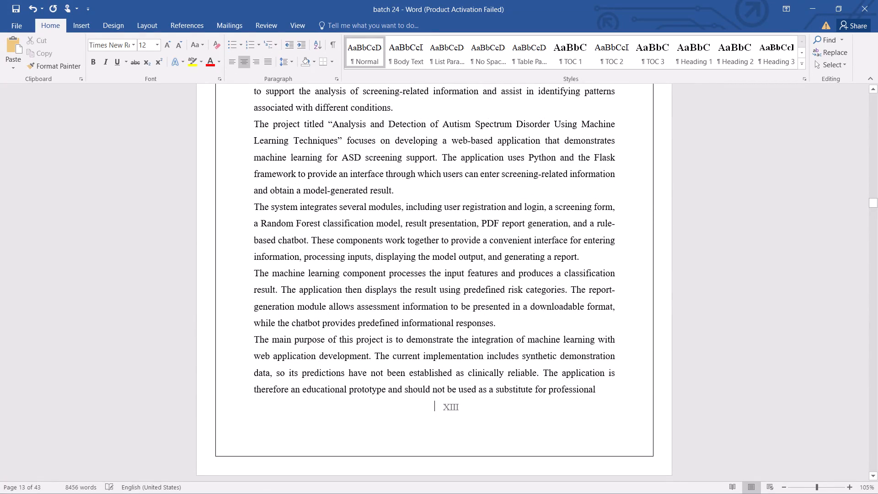
{"action": "double_click", "coordinate": [454, 406]}
{"action": "left_click", "coordinate": [454, 406]}
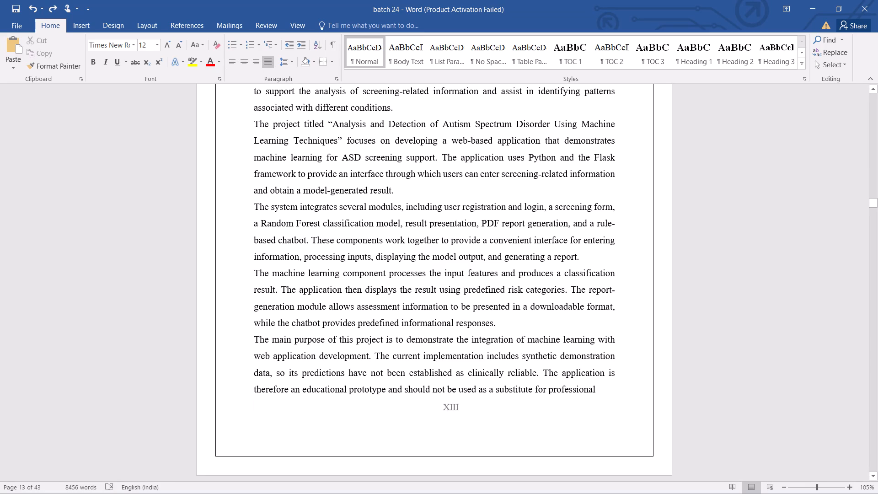
{"action": "double_click", "coordinate": [458, 407]}
{"action": "double_click", "coordinate": [458, 407]}
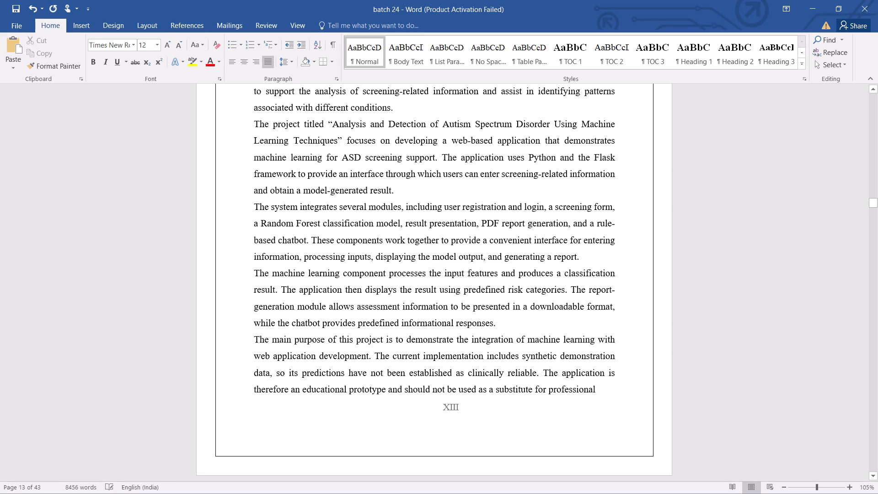
{"action": "double_click", "coordinate": [454, 407]}
{"action": "left_click_drag", "start_coordinate": [454, 407], "coordinate": [454, 435]}
{"action": "double_click", "coordinate": [454, 435]}
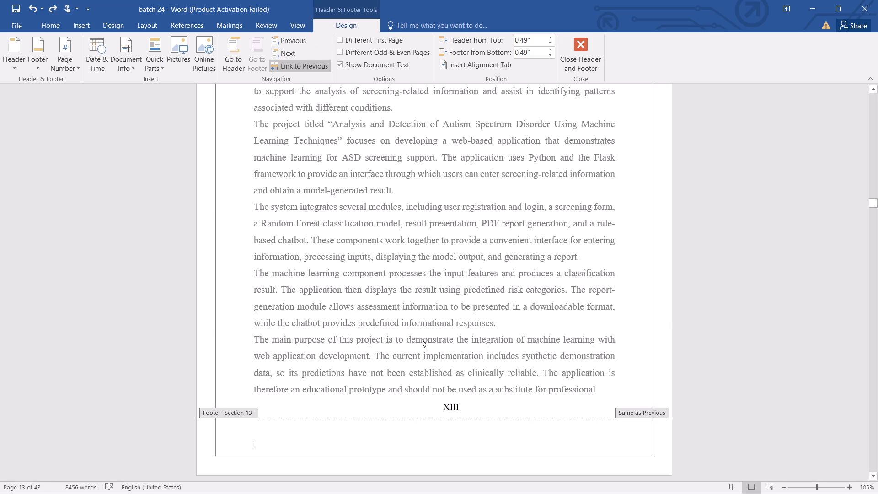
{"action": "left_click", "coordinate": [64, 61]}
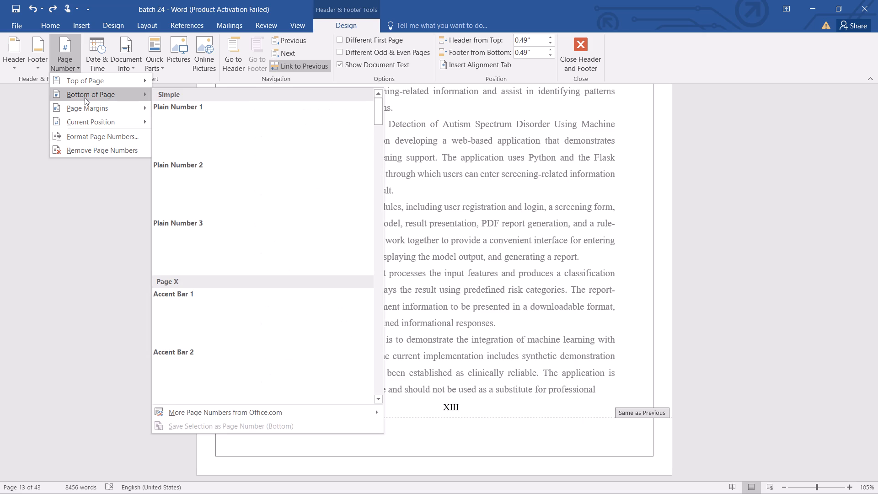
{"action": "left_click", "coordinate": [234, 199]}
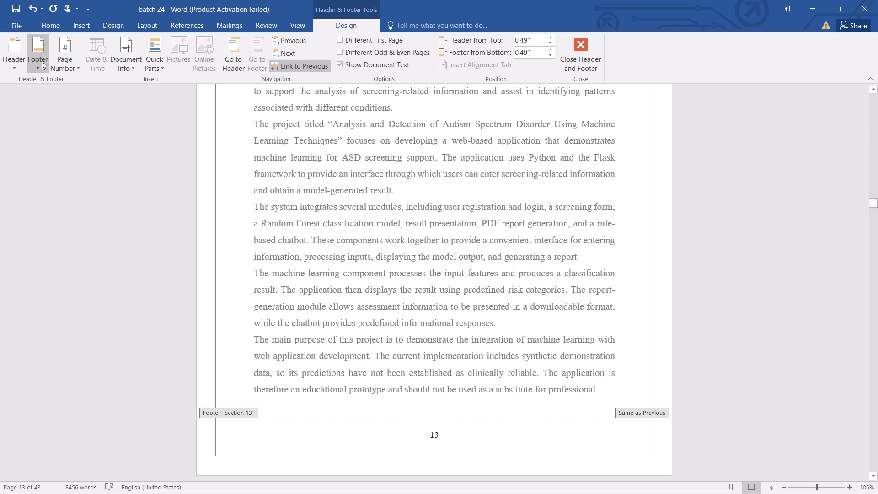
Set the Chapter 1 section's page numbering to start at 1, and leave footer editing.
{"action": "left_click", "coordinate": [62, 63]}
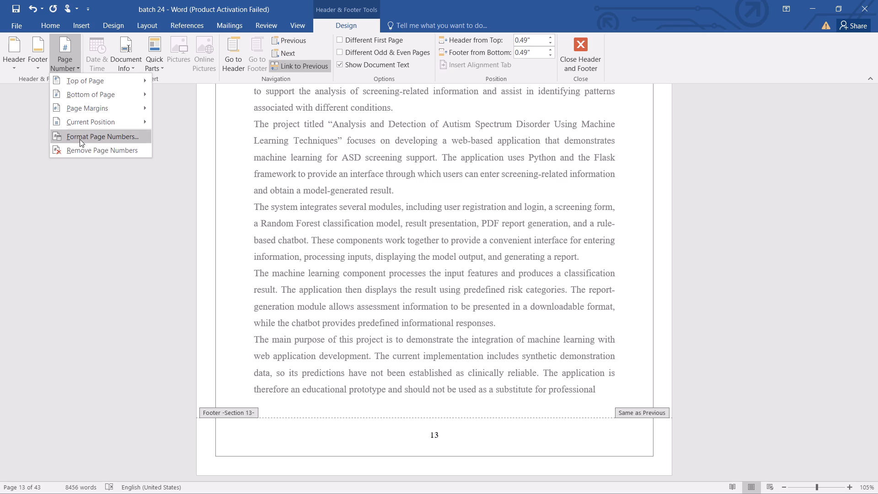
{"action": "left_click", "coordinate": [80, 139]}
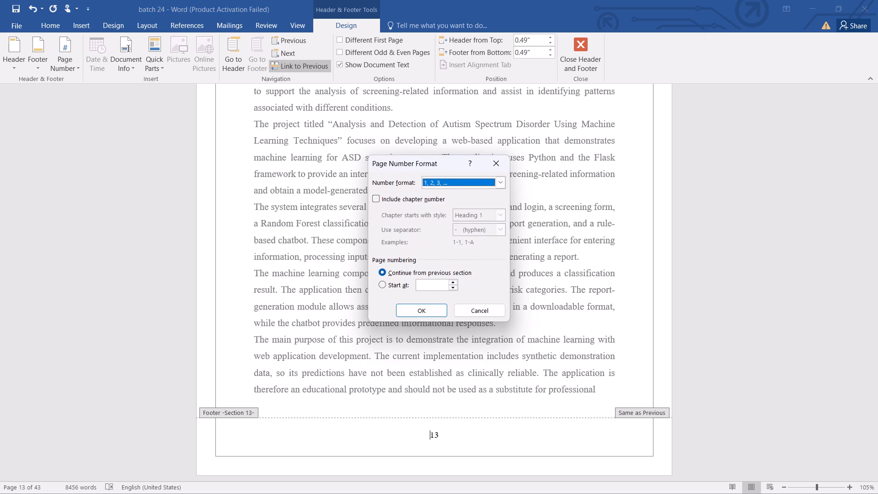
{"action": "left_click", "coordinate": [426, 287]}
{"action": "key", "text": "1"}
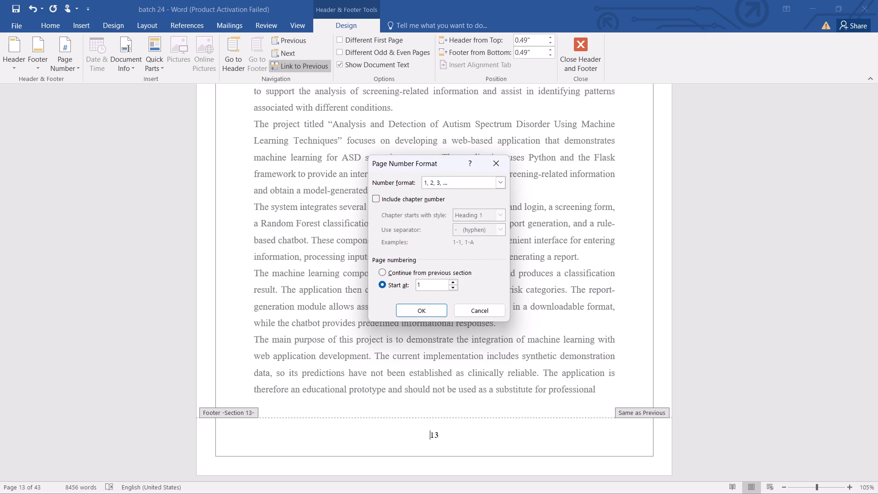
{"action": "key", "text": "Return"}
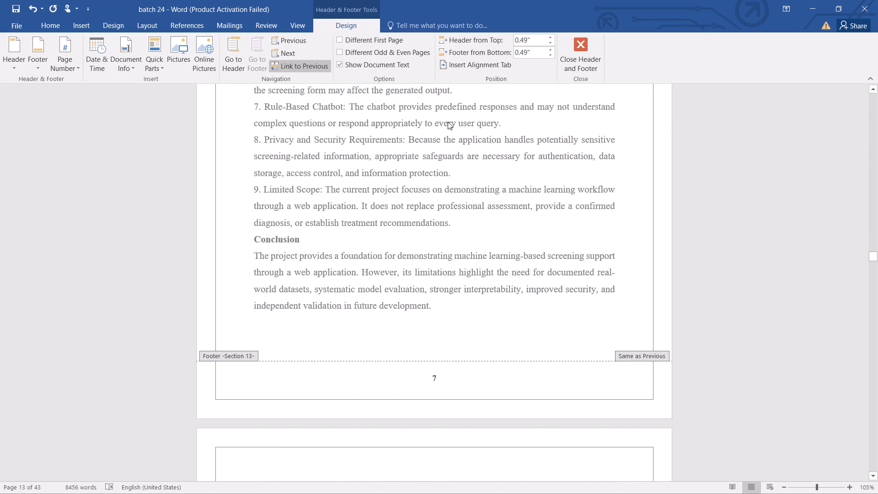
{"action": "left_click", "coordinate": [582, 45]}
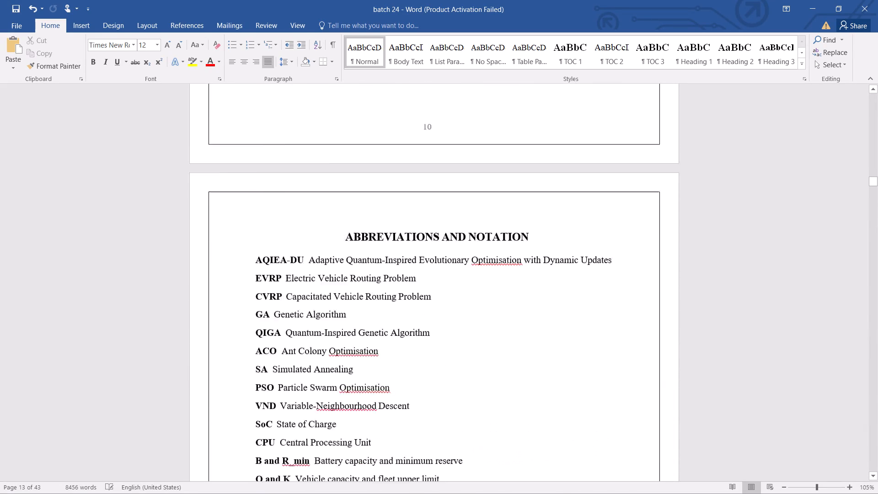
Unlink the Section 11 footer on the Abbreviations and Notation page from the previous section.
{"action": "left_click", "coordinate": [497, 293]}
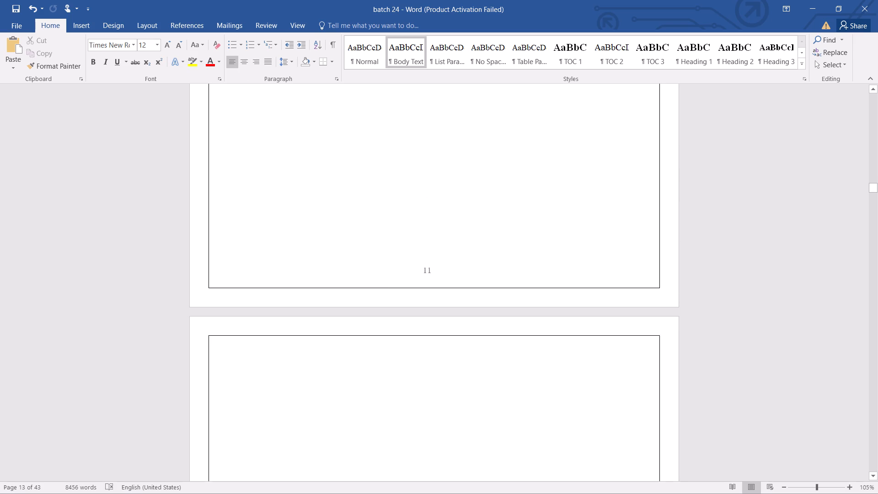
{"action": "double_click", "coordinate": [425, 273]}
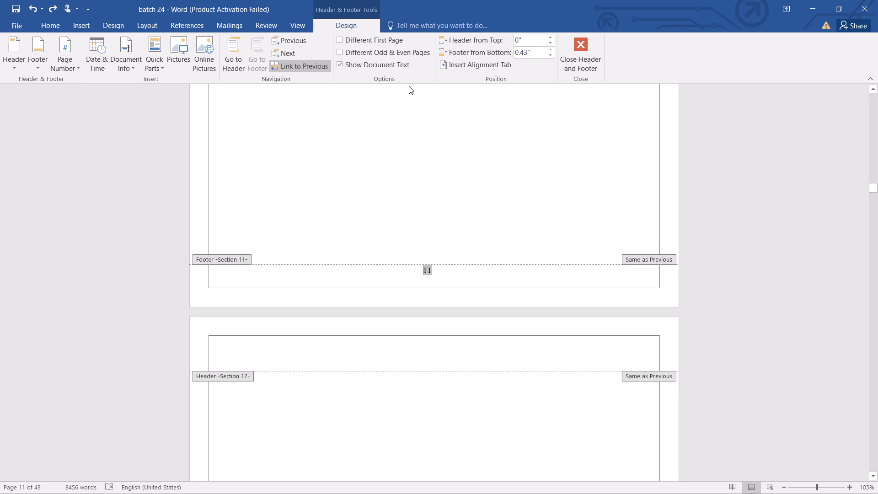
{"action": "left_click", "coordinate": [297, 68]}
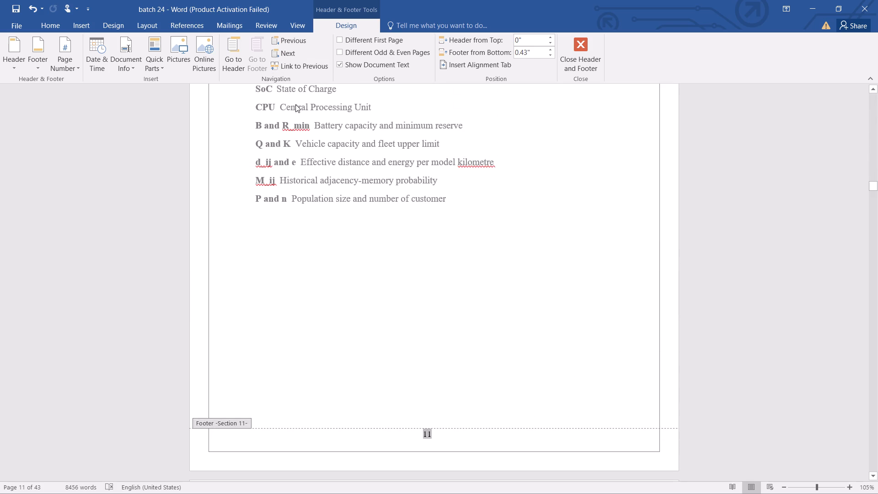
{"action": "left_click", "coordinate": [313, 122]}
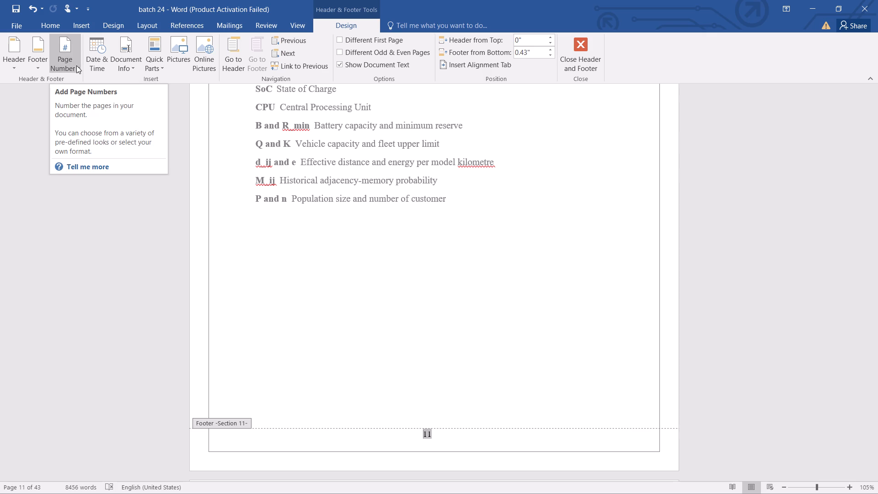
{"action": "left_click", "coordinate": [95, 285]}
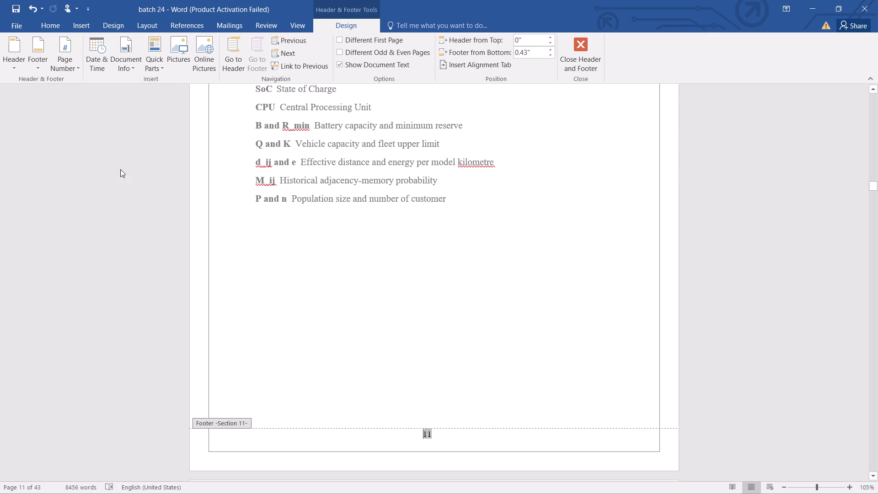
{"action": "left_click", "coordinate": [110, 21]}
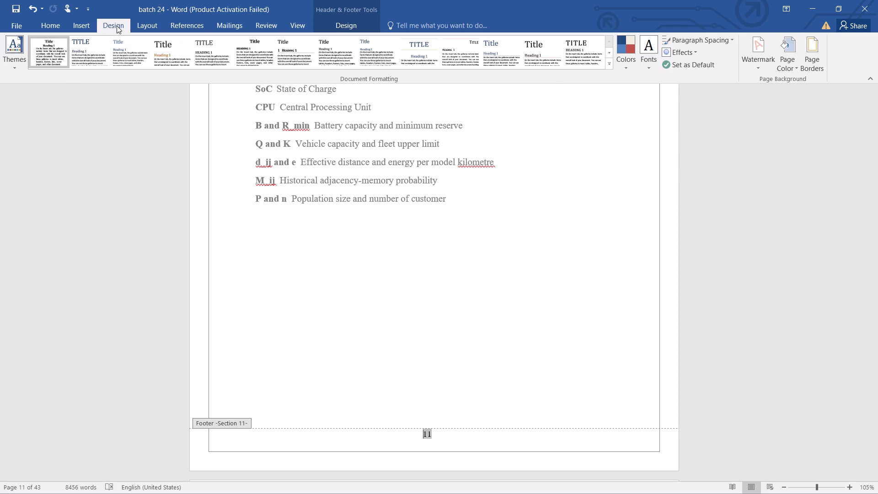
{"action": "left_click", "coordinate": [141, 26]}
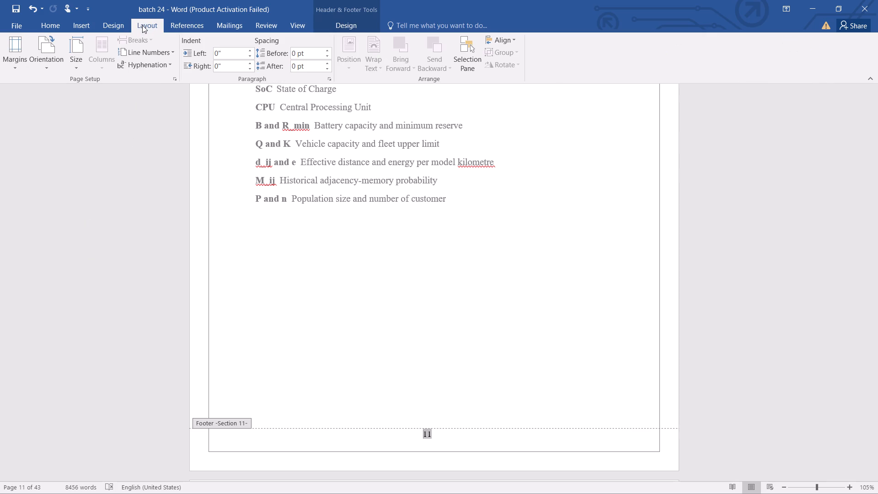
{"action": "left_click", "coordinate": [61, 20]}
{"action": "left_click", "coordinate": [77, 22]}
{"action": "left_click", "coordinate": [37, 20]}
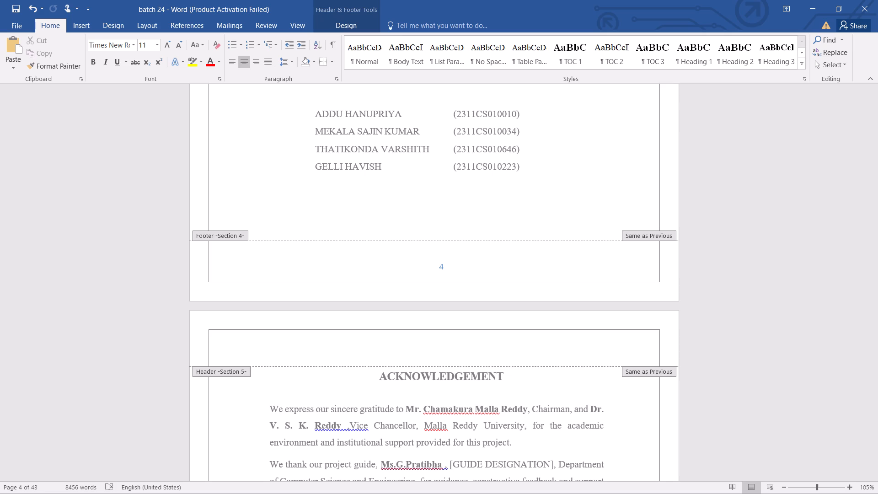
Unlink the Section 4 footer on page 4, before the Acknowledgement, from the previous section.
{"action": "double_click", "coordinate": [442, 265]}
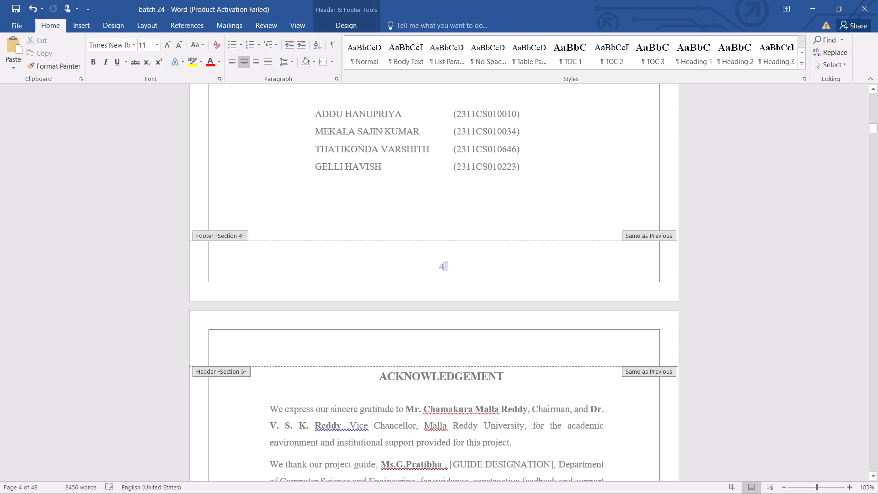
{"action": "left_click", "coordinate": [439, 263]}
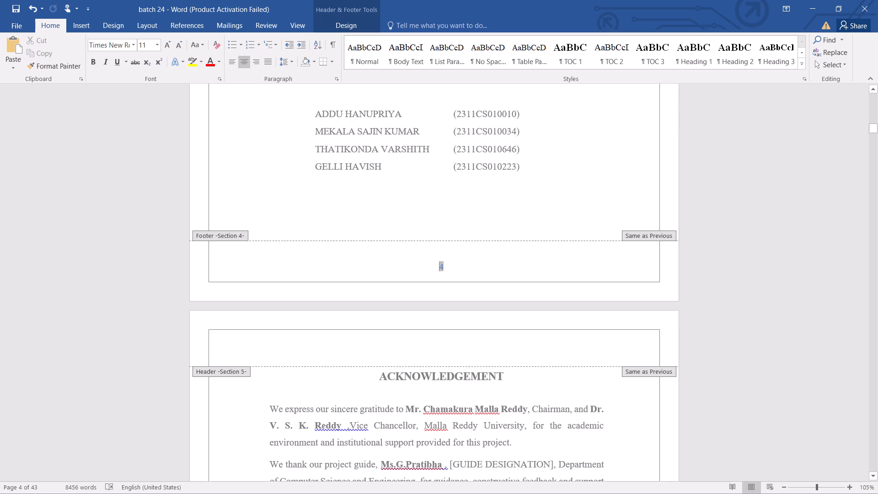
{"action": "left_click", "coordinate": [442, 268]}
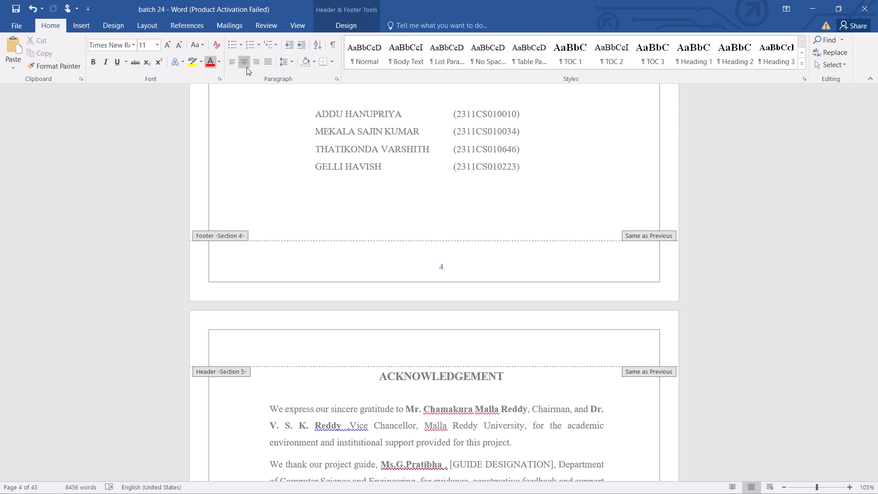
{"action": "left_click", "coordinate": [343, 23]}
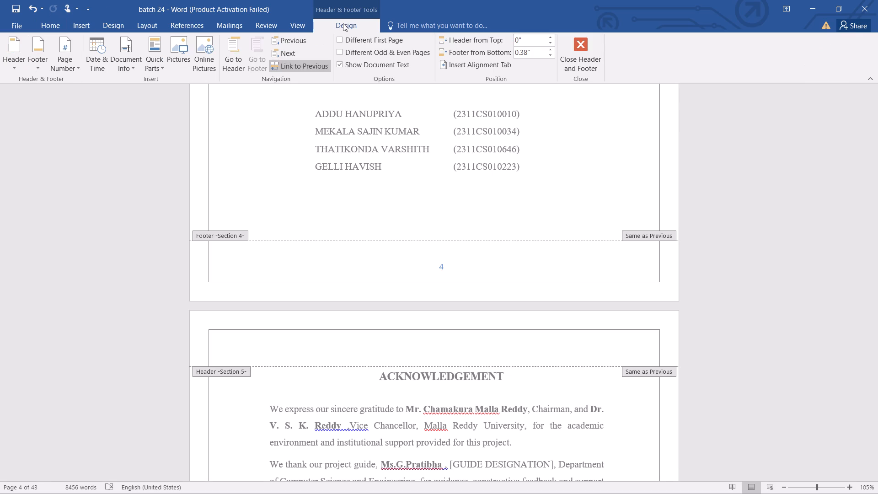
{"action": "left_click", "coordinate": [308, 64]}
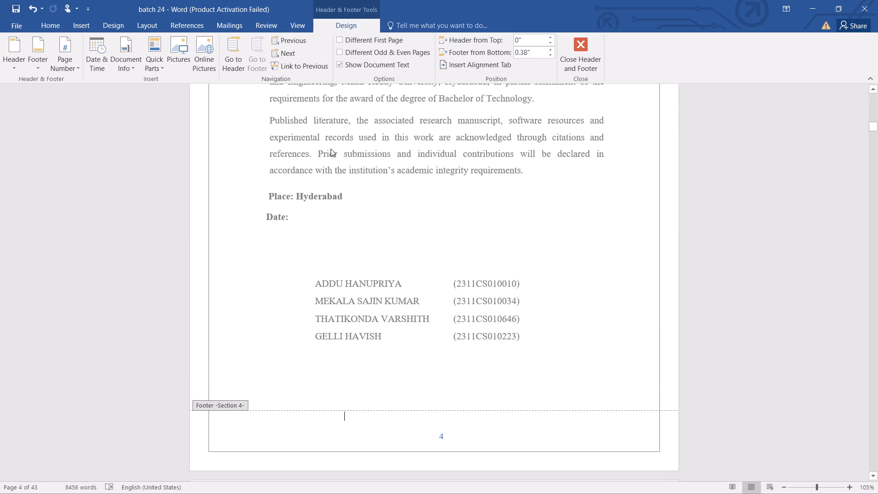
Change the Section 4 page number format to Roman numerals, continuing from the previous section.
{"action": "left_click", "coordinate": [444, 437]}
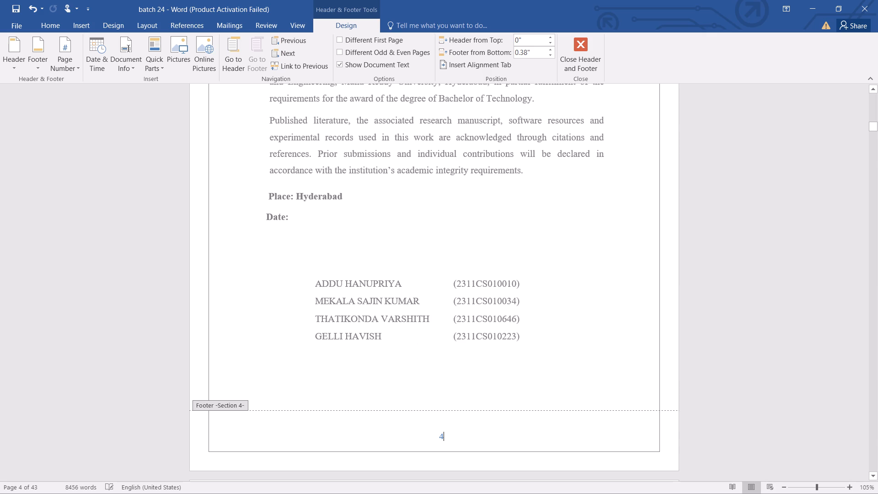
{"action": "left_click", "coordinate": [444, 437]}
{"action": "double_click", "coordinate": [441, 435]}
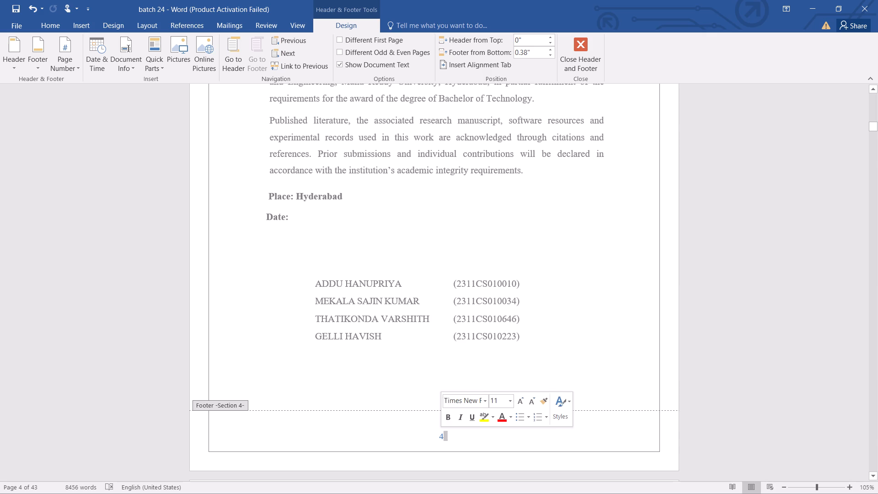
{"action": "left_click", "coordinate": [74, 65]}
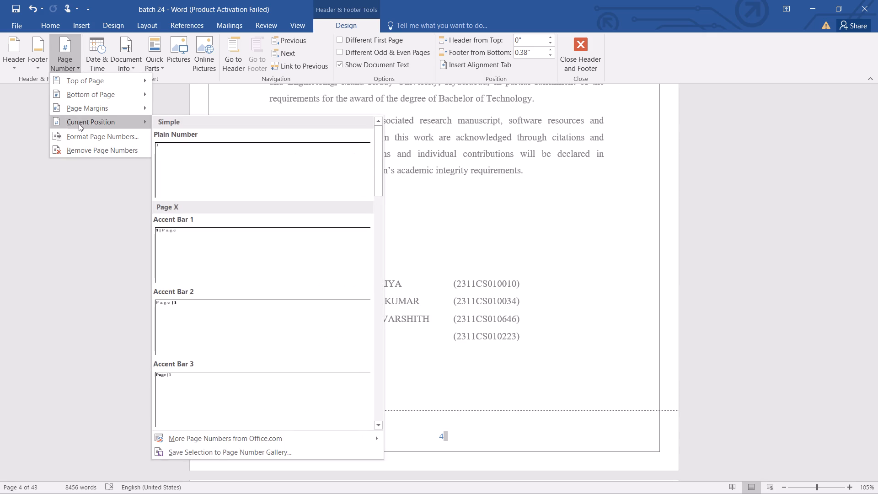
{"action": "left_click", "coordinate": [82, 134]}
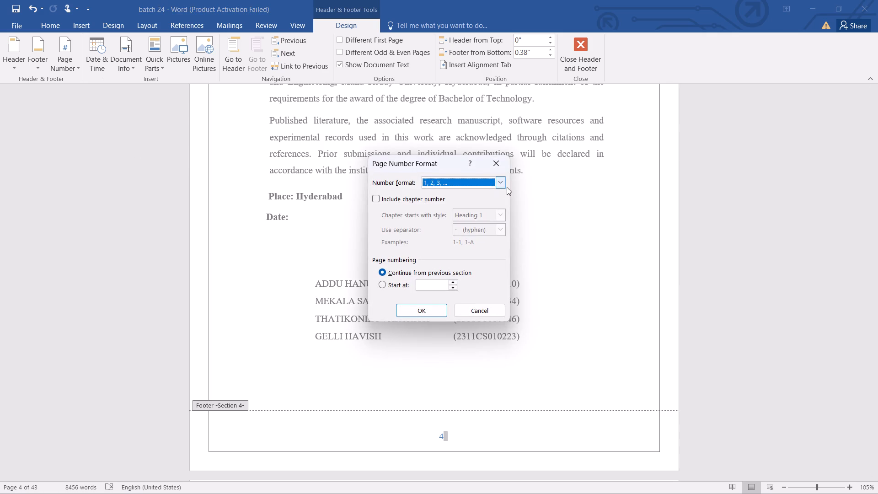
{"action": "left_click", "coordinate": [500, 182]}
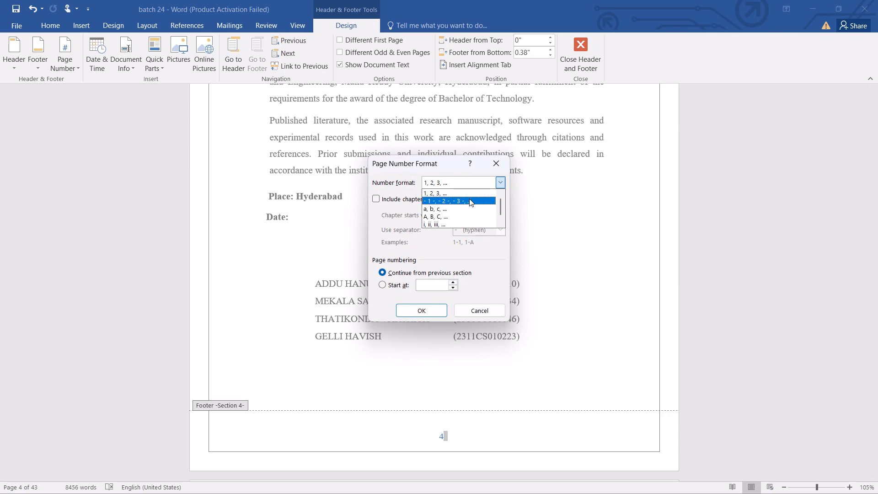
{"action": "left_click", "coordinate": [452, 222]}
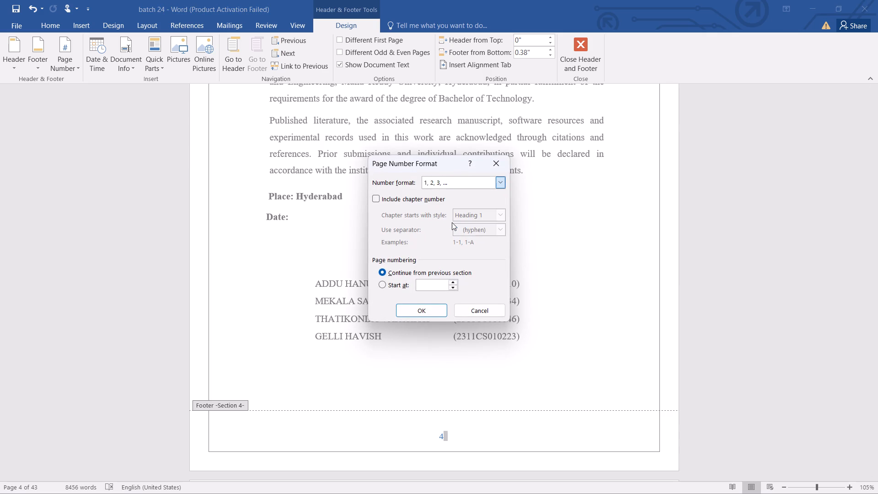
{"action": "left_click", "coordinate": [421, 307]}
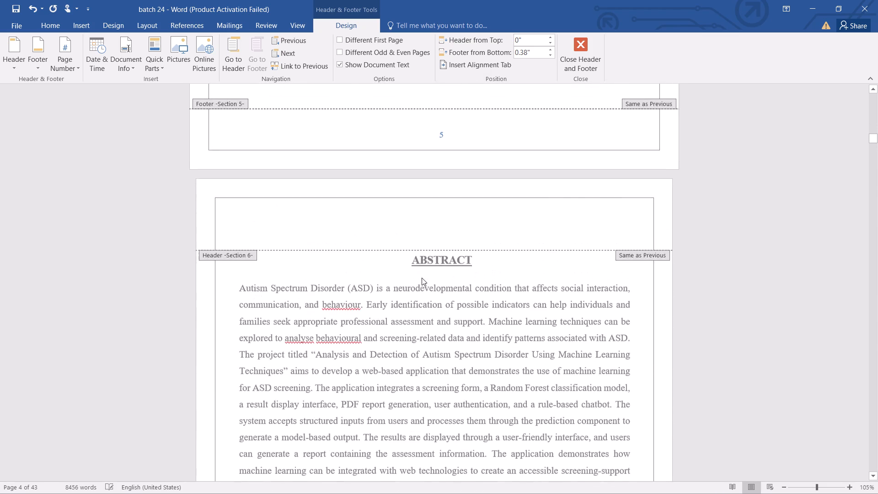
Unlink the Section 5 footer on the Acknowledgement page from the previous section, declining any reconnection to it.
{"action": "left_click", "coordinate": [442, 251]}
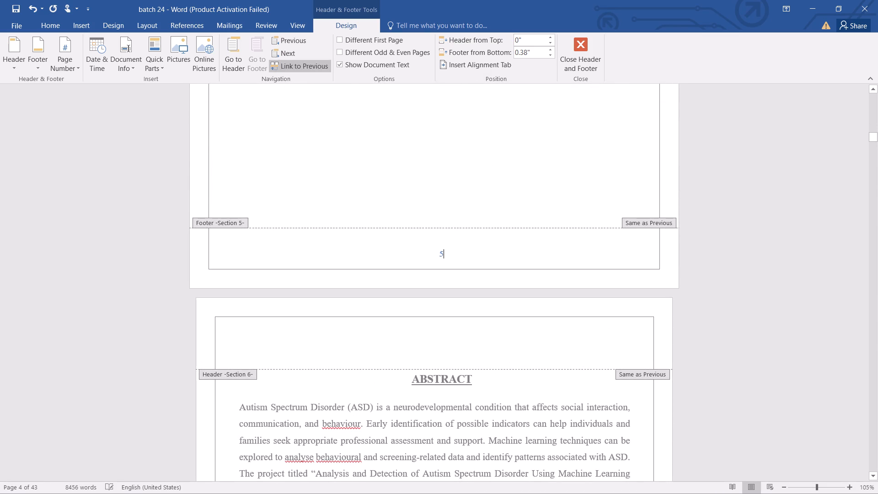
{"action": "double_click", "coordinate": [442, 251]}
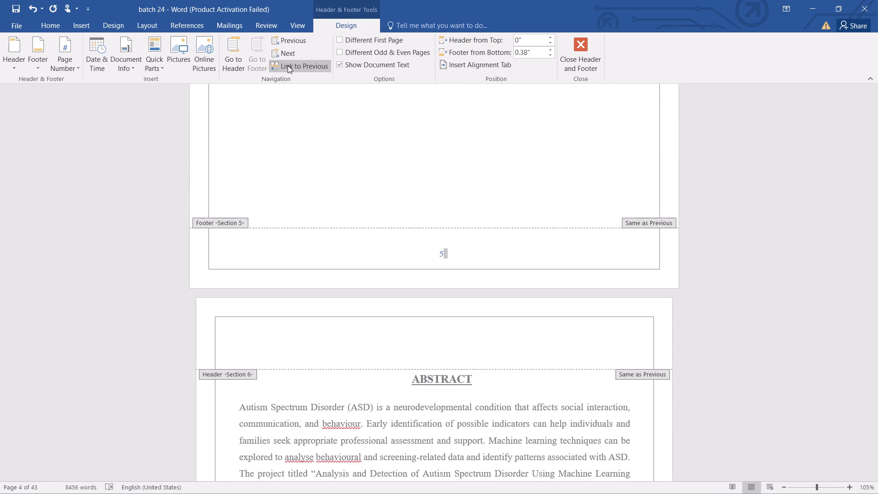
{"action": "left_click", "coordinate": [288, 65]}
{"action": "left_click", "coordinate": [298, 67]}
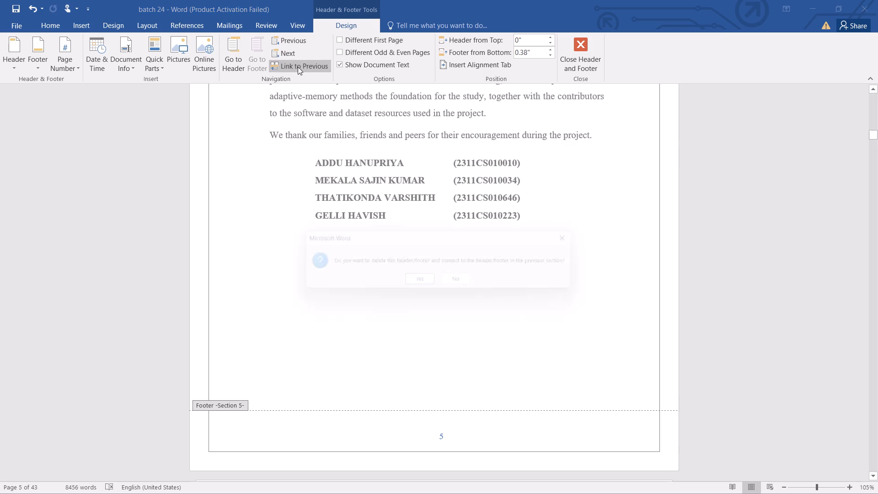
{"action": "left_click", "coordinate": [463, 278]}
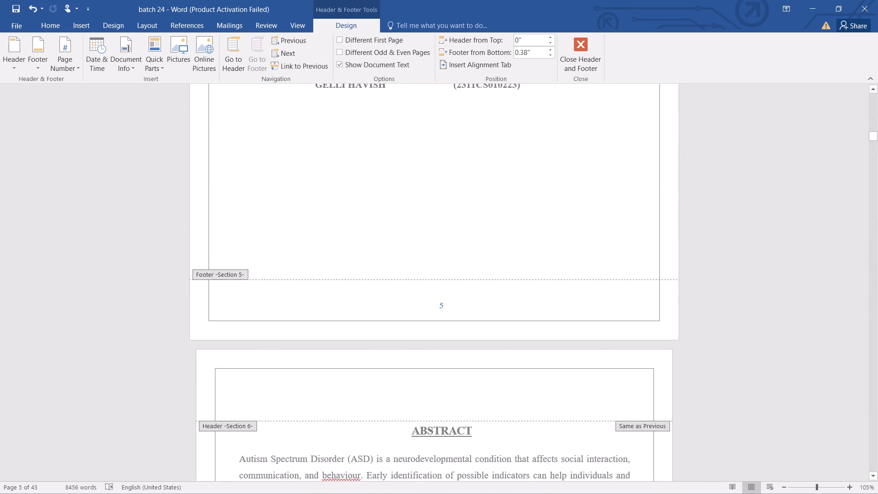
Set the Section 5 page number format on the Acknowledgement page to i, ii, iii, continuing from the previous section.
{"action": "double_click", "coordinate": [440, 304]}
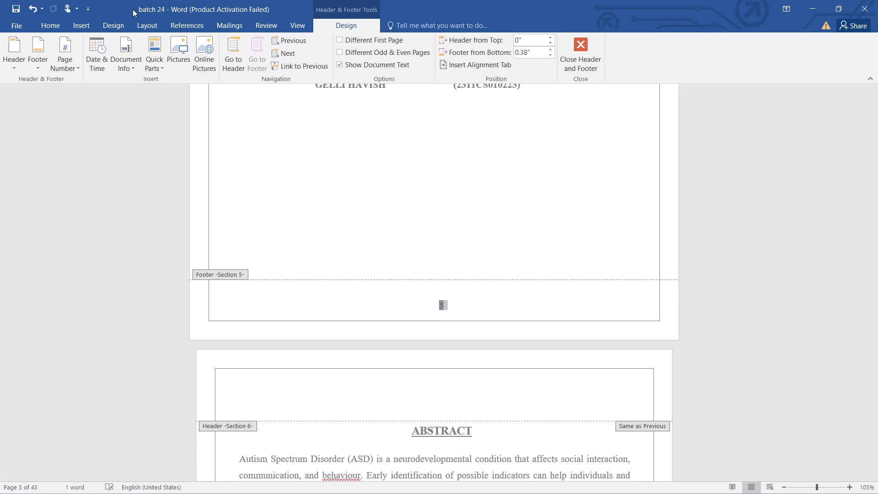
{"action": "left_click", "coordinate": [71, 65]}
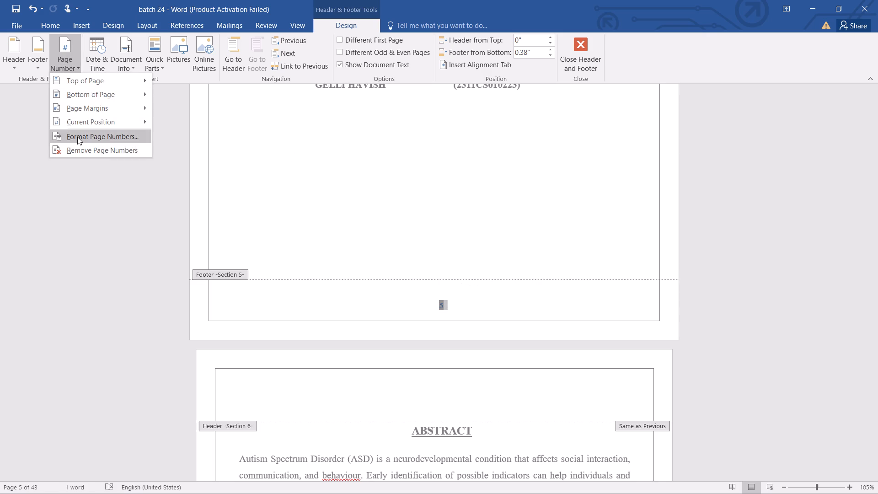
{"action": "left_click", "coordinate": [77, 137]}
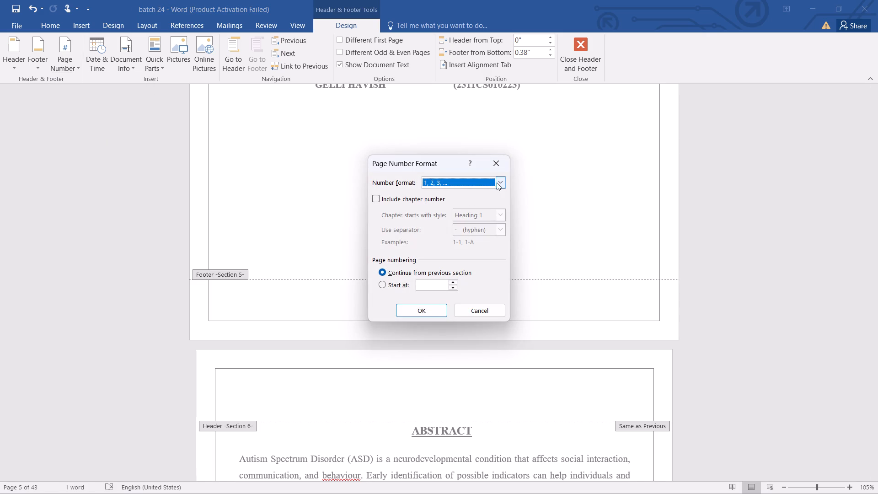
{"action": "left_click", "coordinate": [497, 183]}
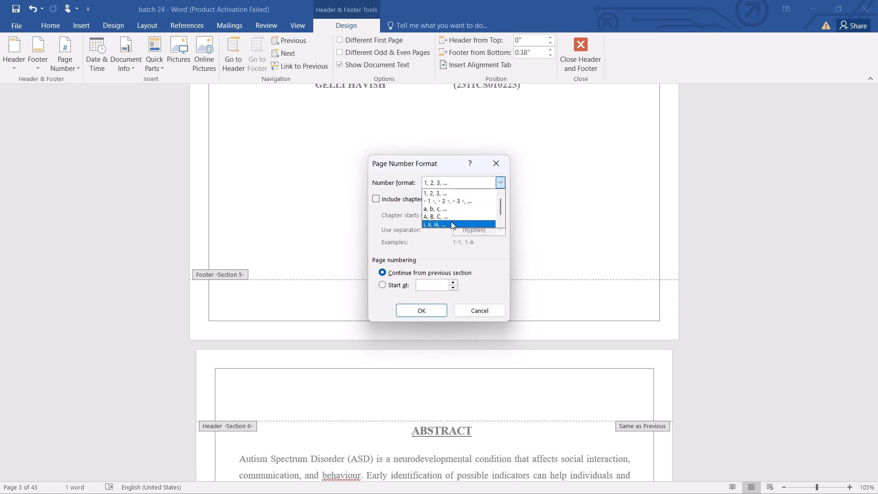
{"action": "left_click", "coordinate": [451, 221]}
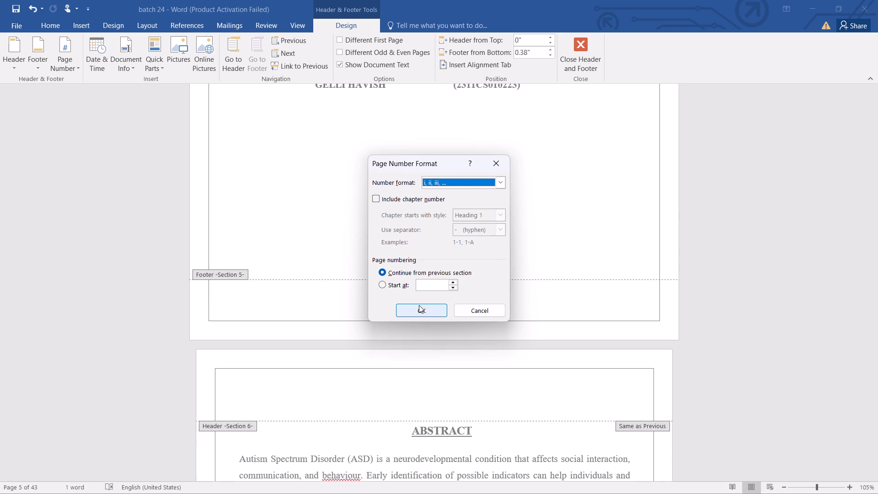
{"action": "left_click", "coordinate": [419, 305]}
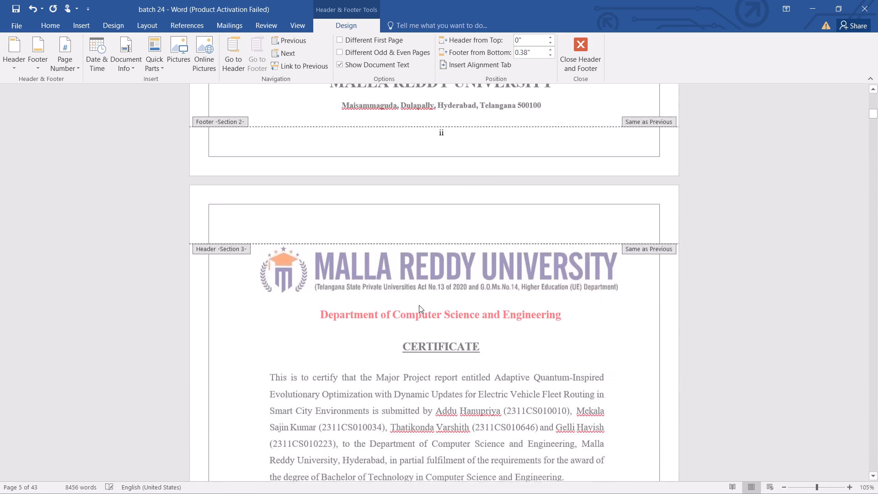
Set the Section 2 page number format on page 2 to I, II, III, and leave footer editing.
{"action": "double_click", "coordinate": [440, 264]}
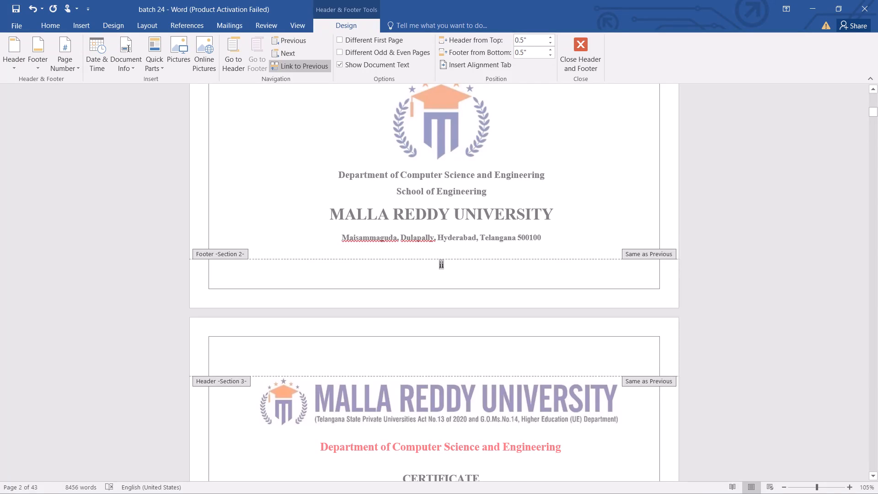
{"action": "left_click", "coordinate": [58, 57]}
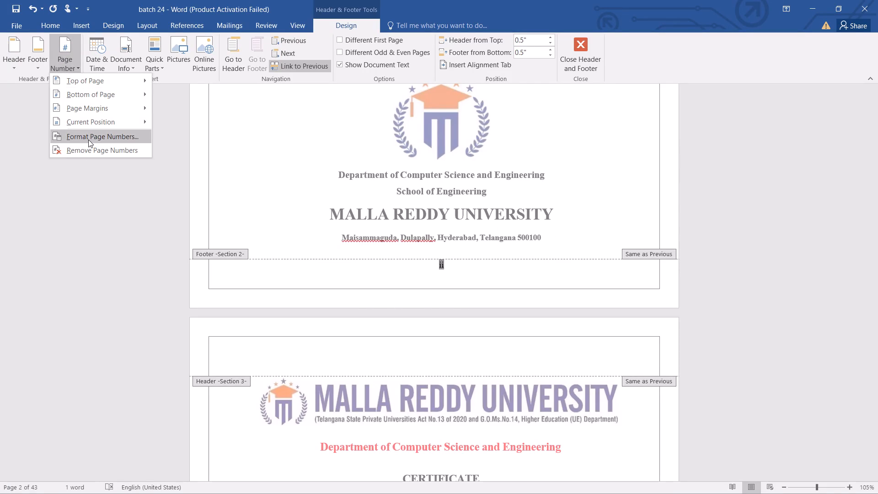
{"action": "left_click", "coordinate": [88, 140]}
{"action": "left_click", "coordinate": [499, 181]}
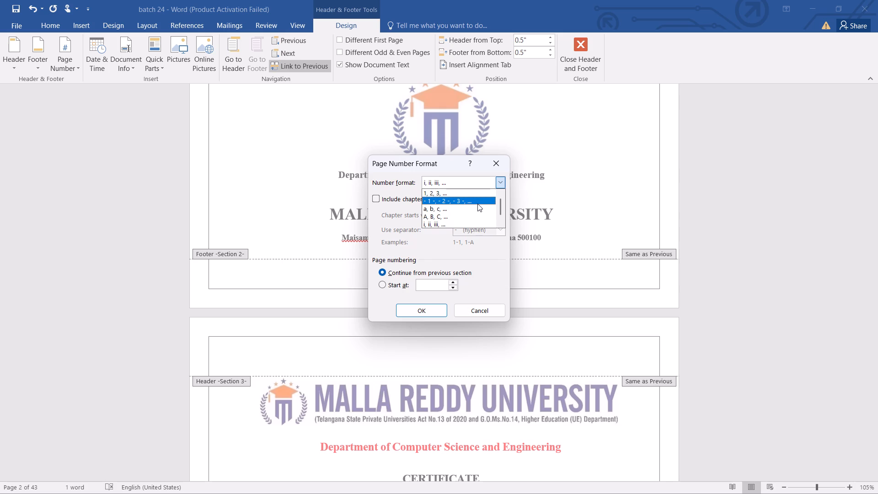
{"action": "left_click", "coordinate": [451, 220]}
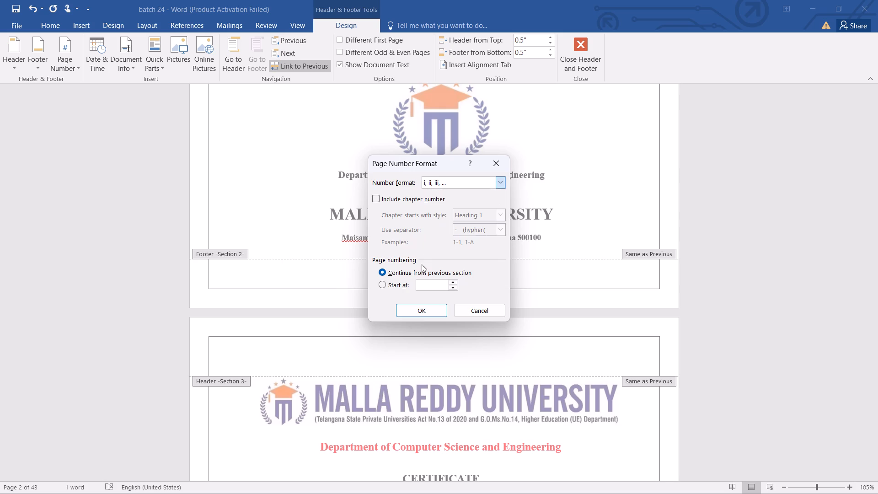
{"action": "left_click", "coordinate": [418, 303]}
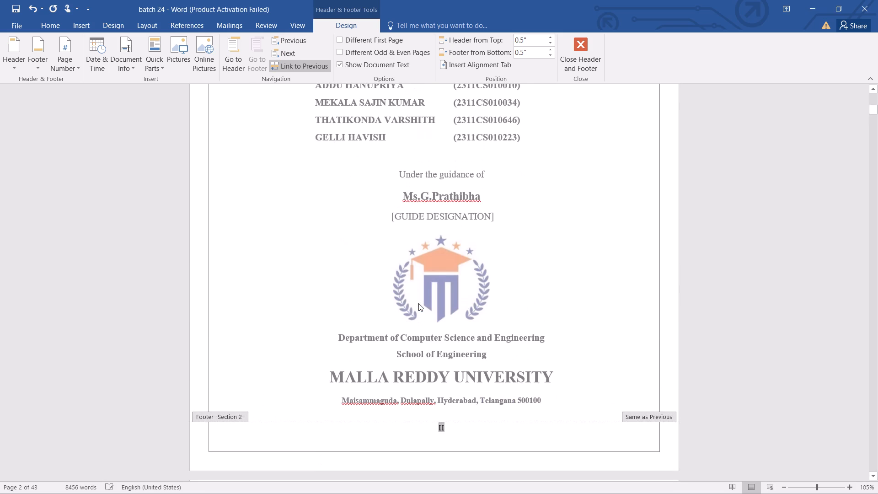
{"action": "left_click", "coordinate": [162, 190]}
{"action": "left_click", "coordinate": [575, 53]}
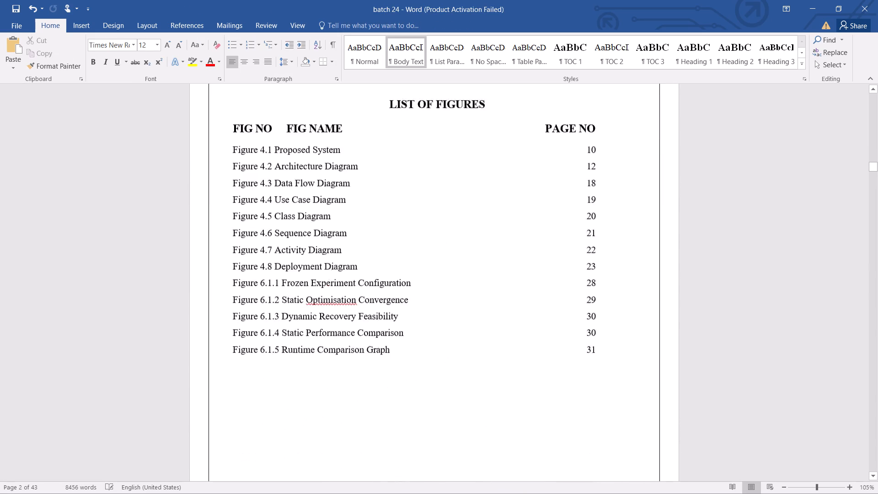
Set the Section 9 page number format on the List of Figures page to I, II, III, continuing from the previous section.
{"action": "left_click", "coordinate": [428, 374]}
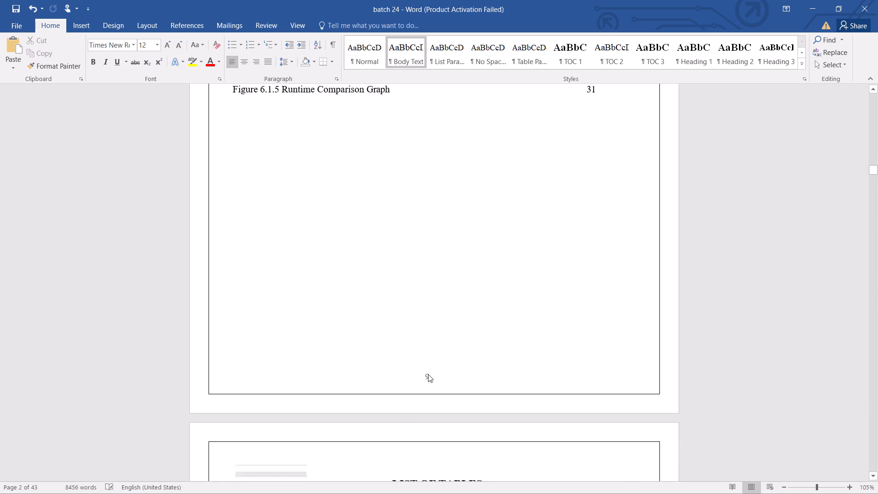
{"action": "double_click", "coordinate": [428, 374]}
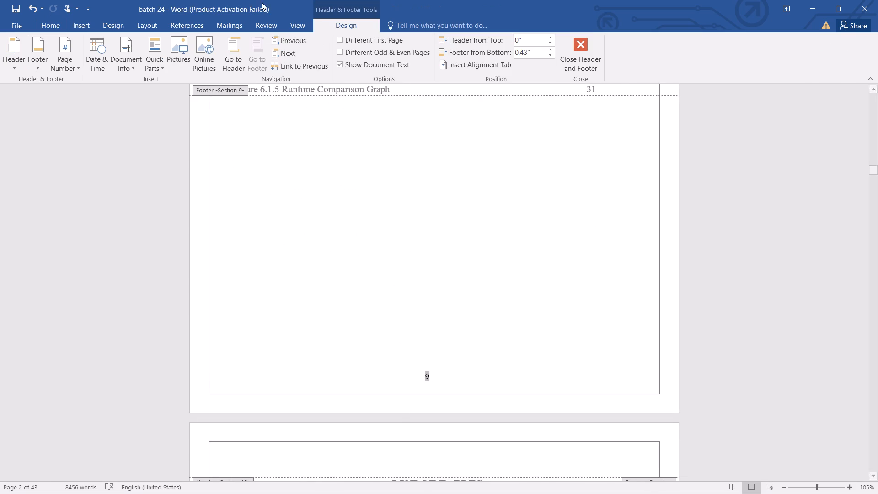
{"action": "left_click", "coordinate": [70, 59]}
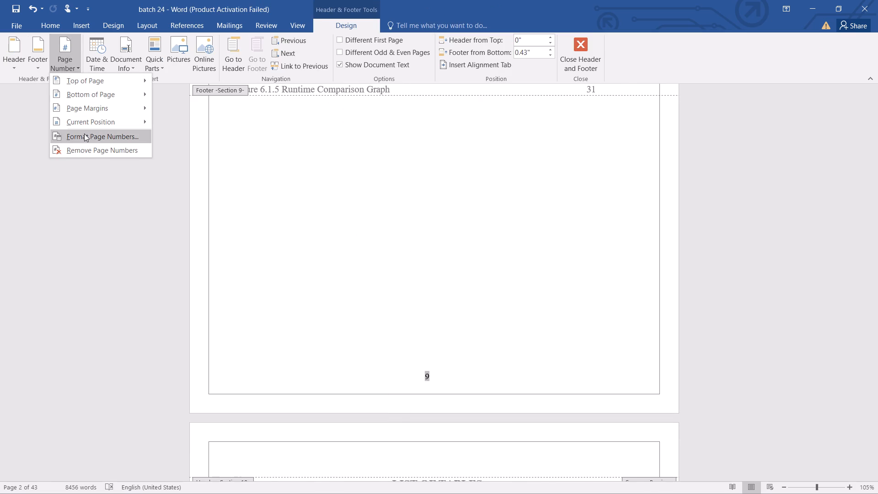
{"action": "left_click", "coordinate": [84, 134]}
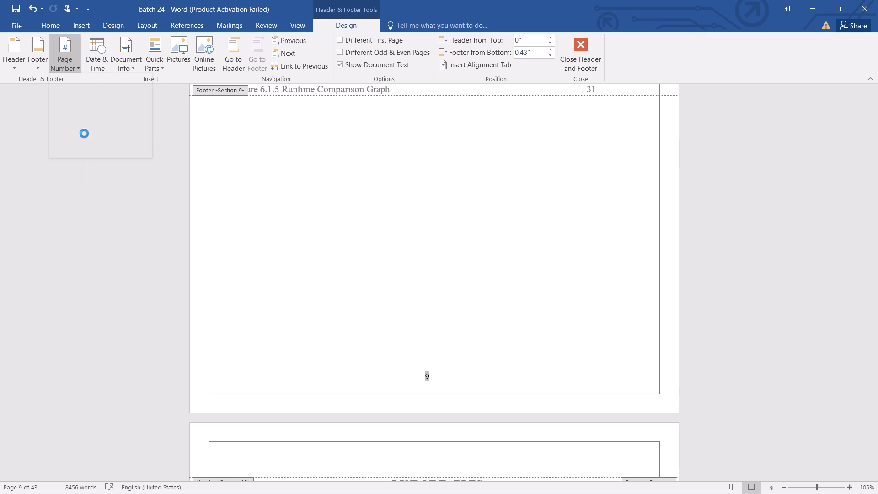
{"action": "left_click", "coordinate": [497, 183]}
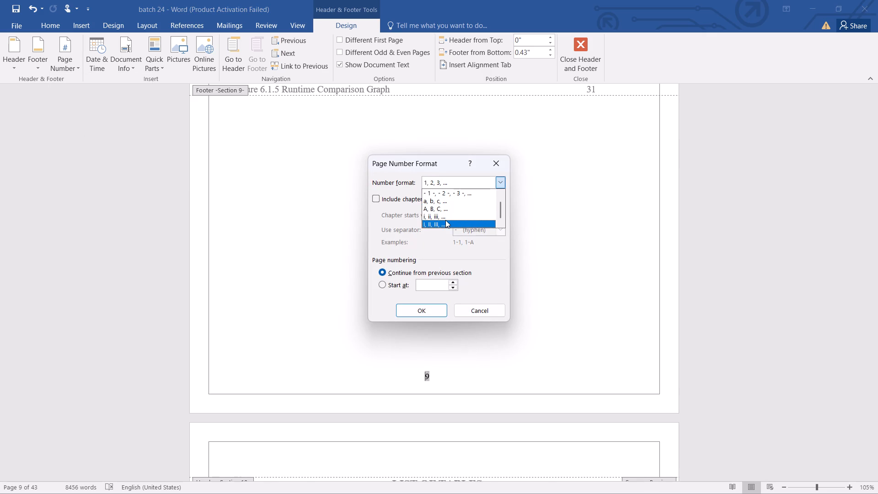
{"action": "left_click", "coordinate": [445, 220]}
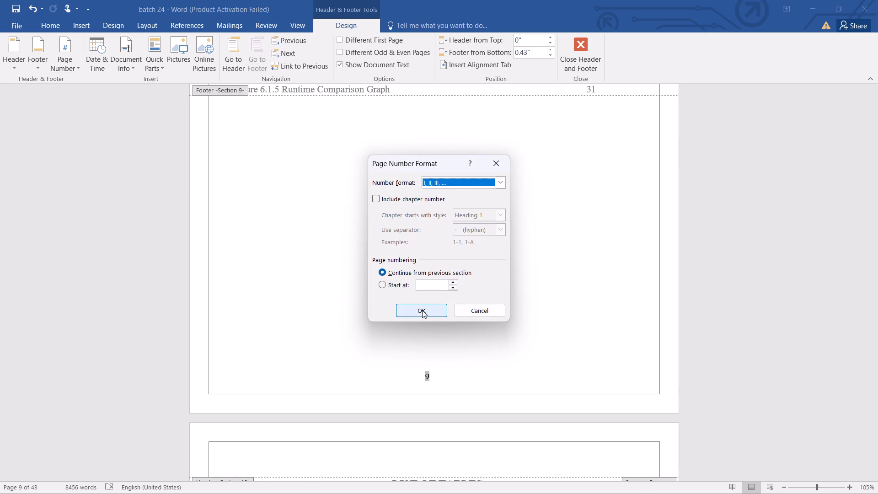
{"action": "left_click", "coordinate": [422, 310]}
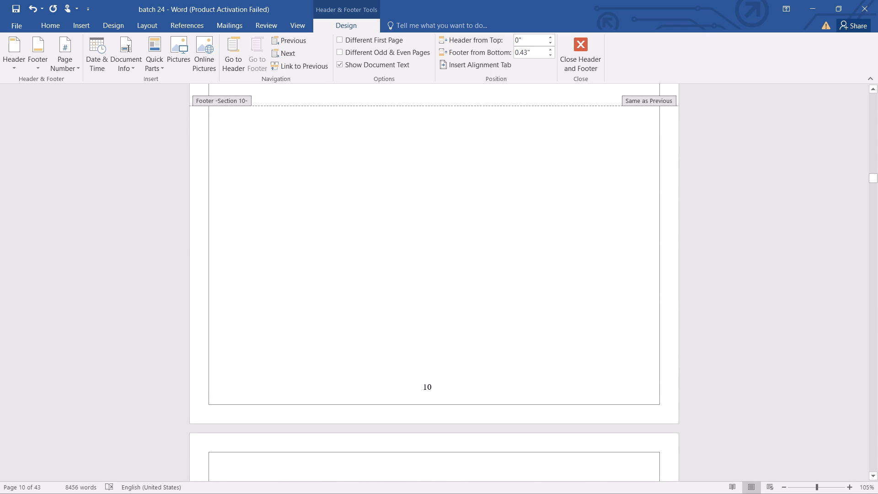
Set the Section 10 page number format on the List of Tables page to I, II, III, continuing from the previous section.
{"action": "double_click", "coordinate": [427, 388]}
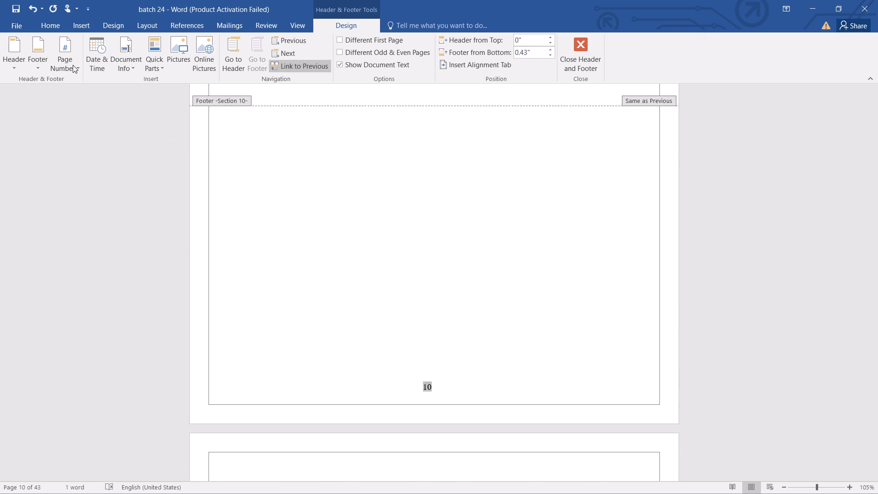
{"action": "left_click", "coordinate": [71, 65]}
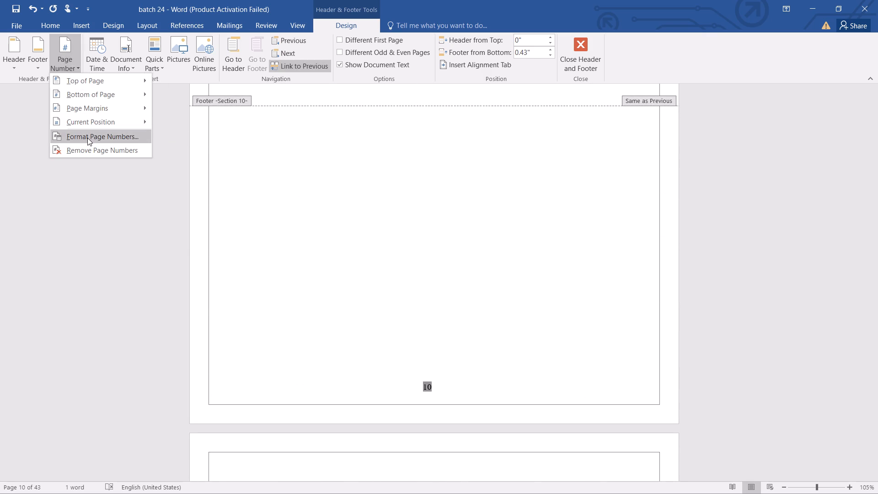
{"action": "left_click", "coordinate": [87, 138]}
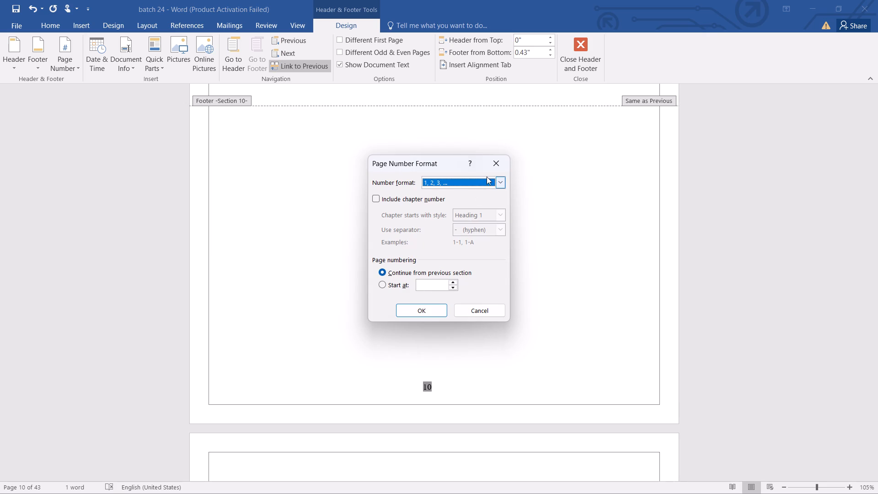
{"action": "left_click", "coordinate": [493, 178]}
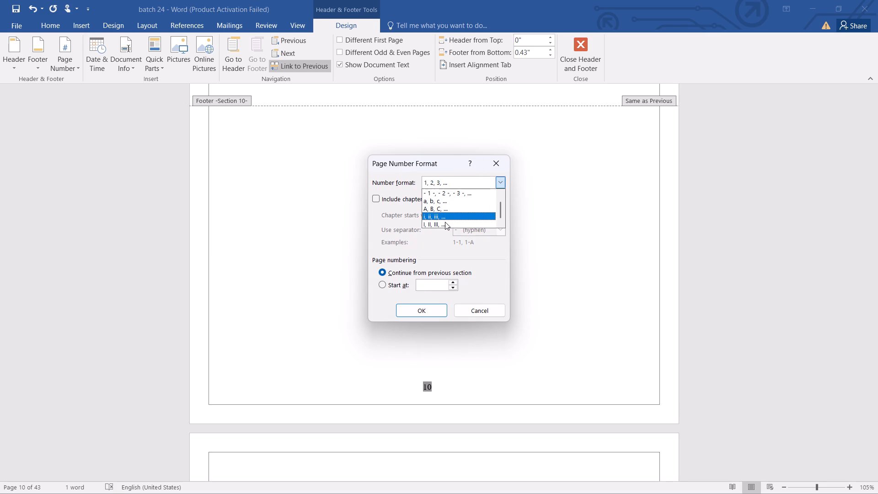
{"action": "left_click", "coordinate": [443, 221]}
{"action": "left_click", "coordinate": [417, 307]}
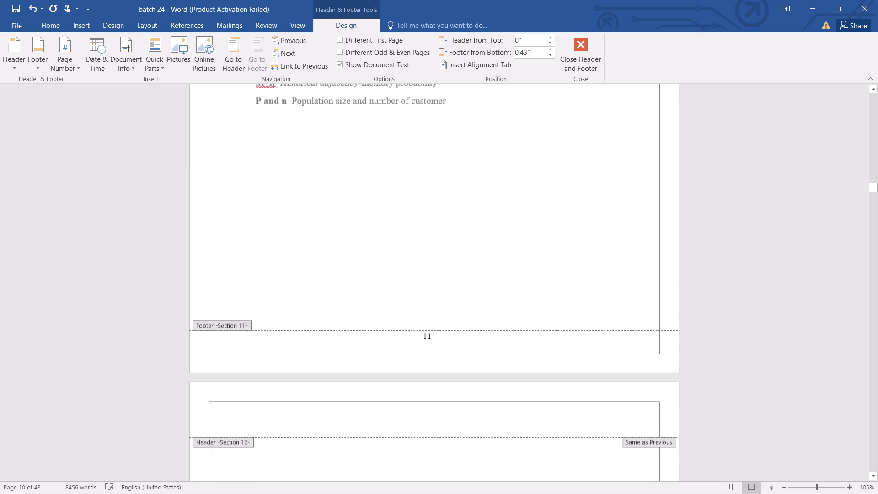
Set the Section 11 page number format to I, II, III, continuing from the previous section, and leave footer editing.
{"action": "double_click", "coordinate": [429, 247]}
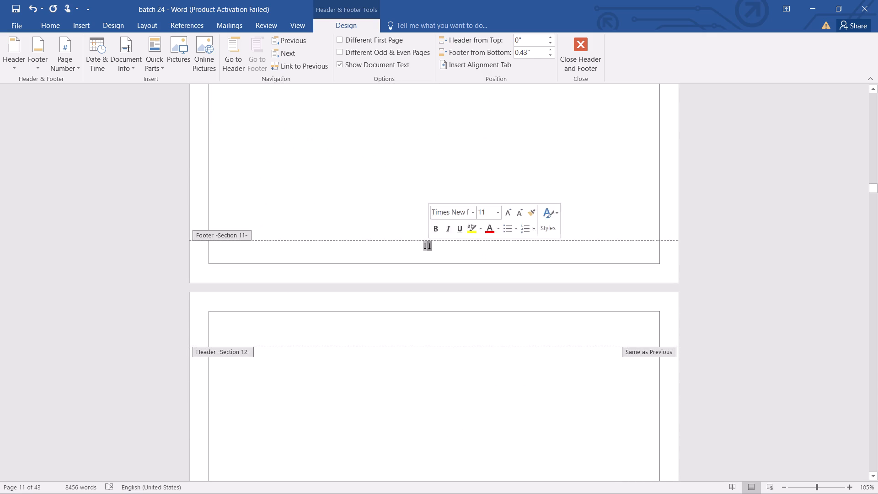
{"action": "left_click", "coordinate": [64, 59]}
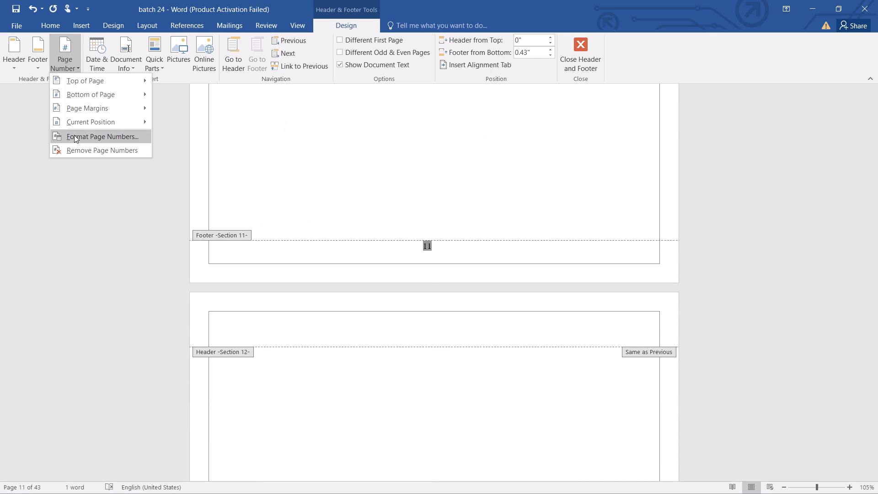
{"action": "left_click", "coordinate": [74, 135]}
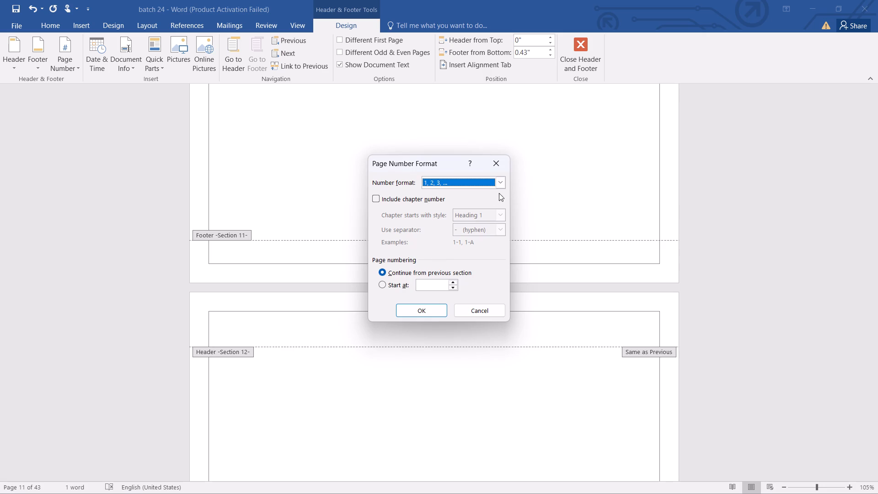
{"action": "left_click", "coordinate": [501, 180]}
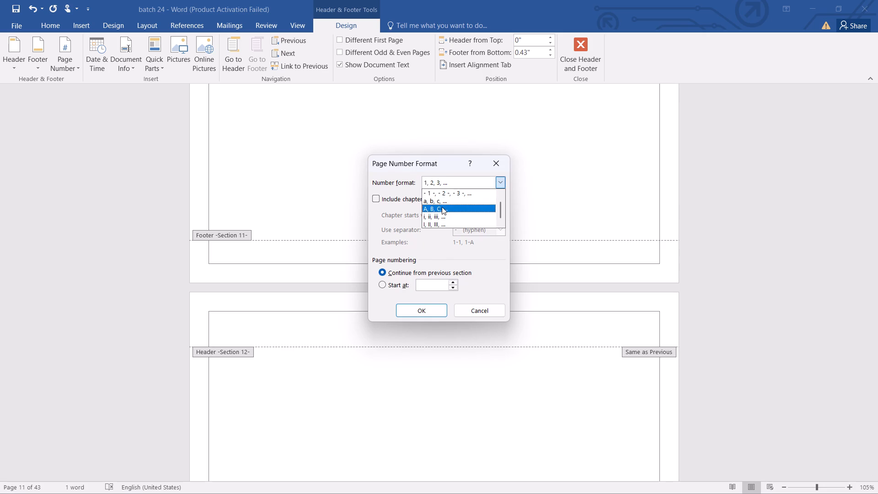
{"action": "left_click", "coordinate": [440, 221]}
{"action": "left_click", "coordinate": [413, 312]}
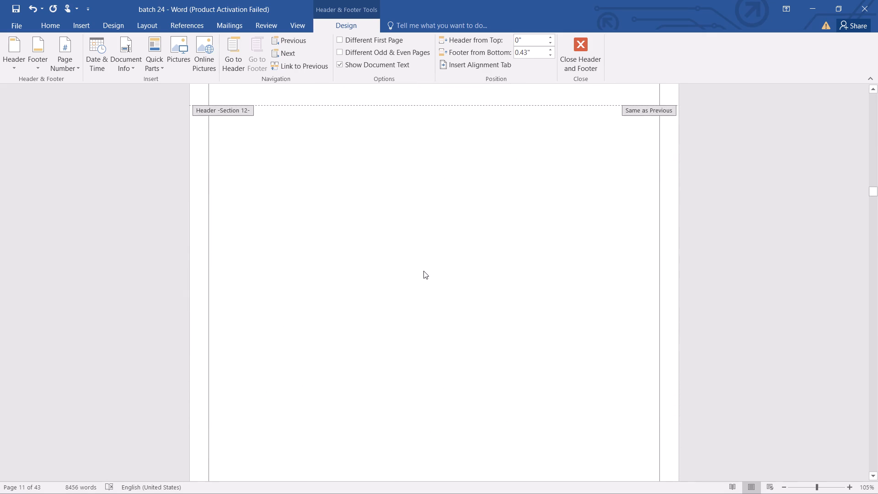
{"action": "left_click", "coordinate": [576, 55]}
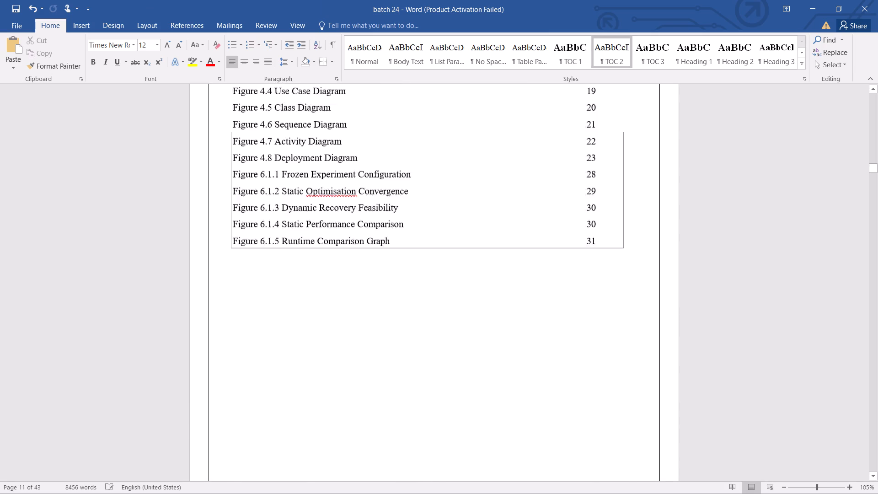
Save the report under its current name.
{"action": "left_click", "coordinate": [12, 0]}
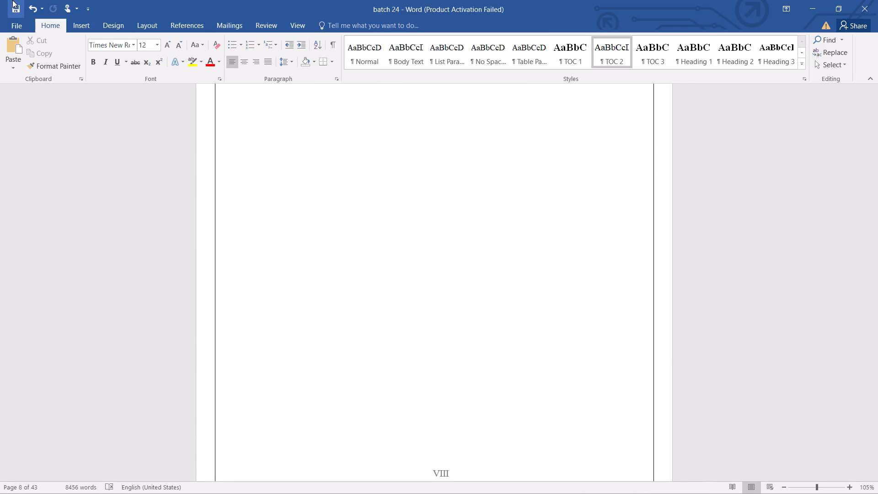
{"action": "left_click", "coordinate": [11, 14]}
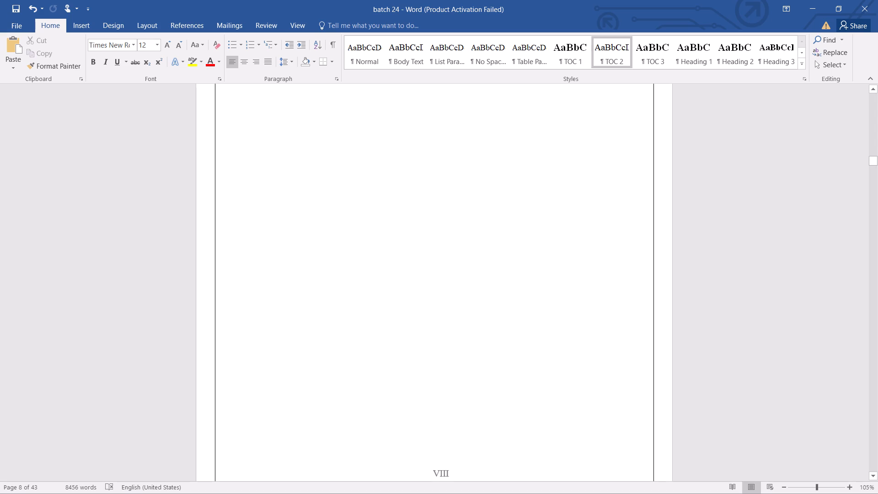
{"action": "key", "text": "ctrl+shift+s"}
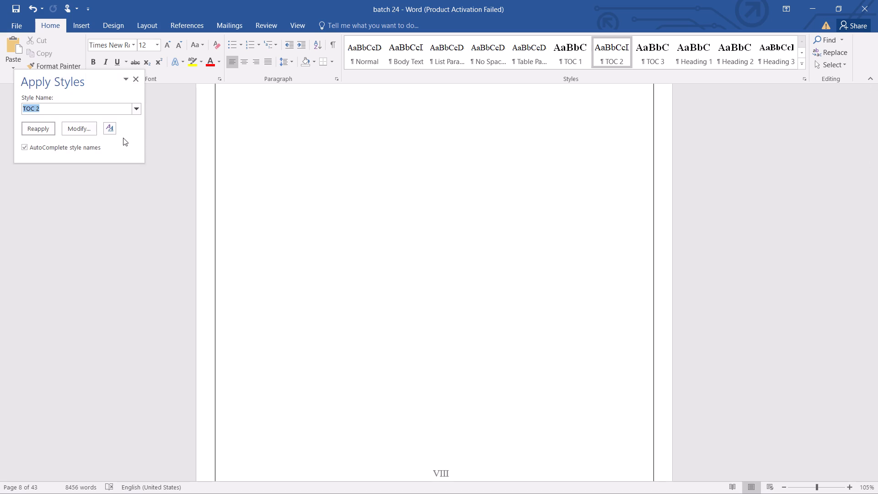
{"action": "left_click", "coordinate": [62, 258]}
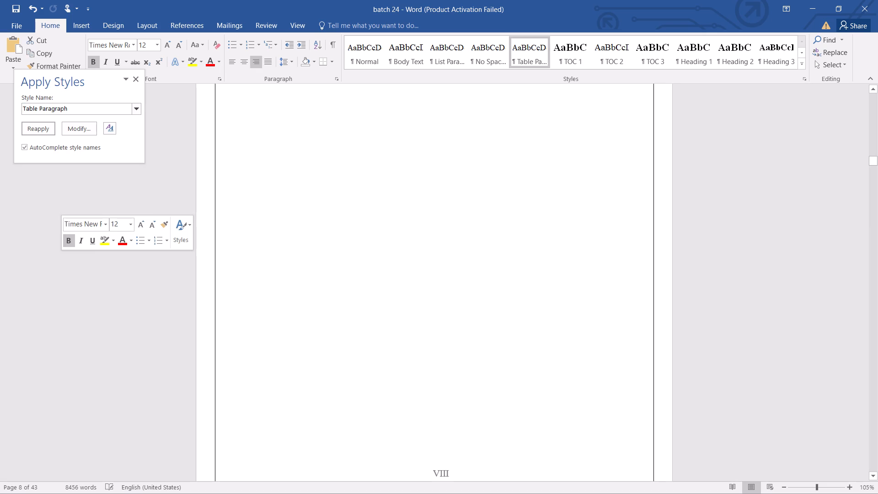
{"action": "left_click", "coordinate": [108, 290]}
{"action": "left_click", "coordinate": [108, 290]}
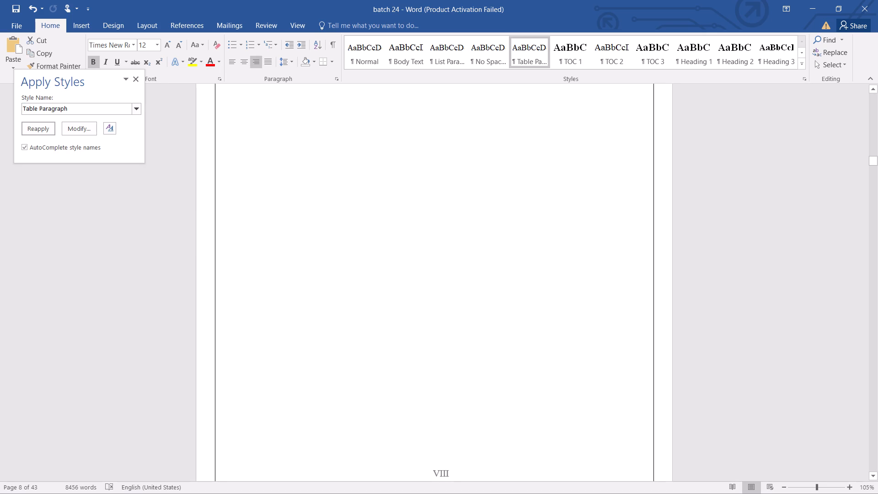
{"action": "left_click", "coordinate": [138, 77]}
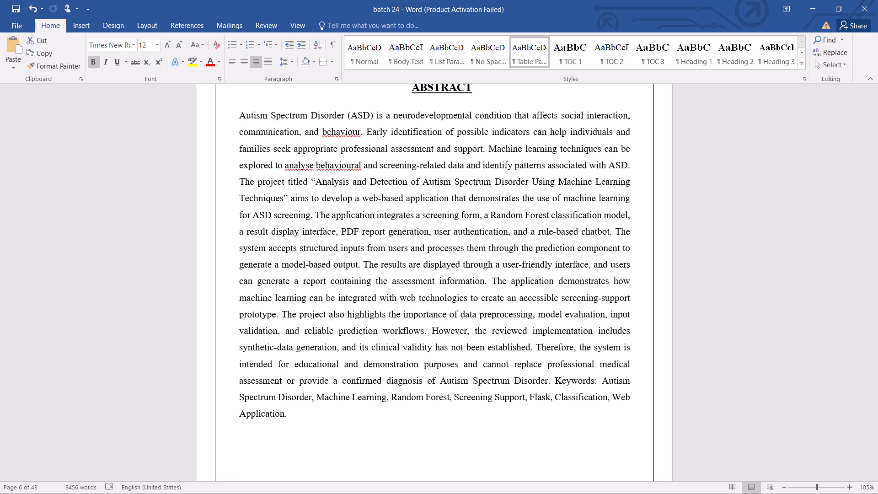
Save the report again under its current name.
{"action": "key", "text": "ctrl+s"}
{"action": "key", "text": "ctrl+s"}
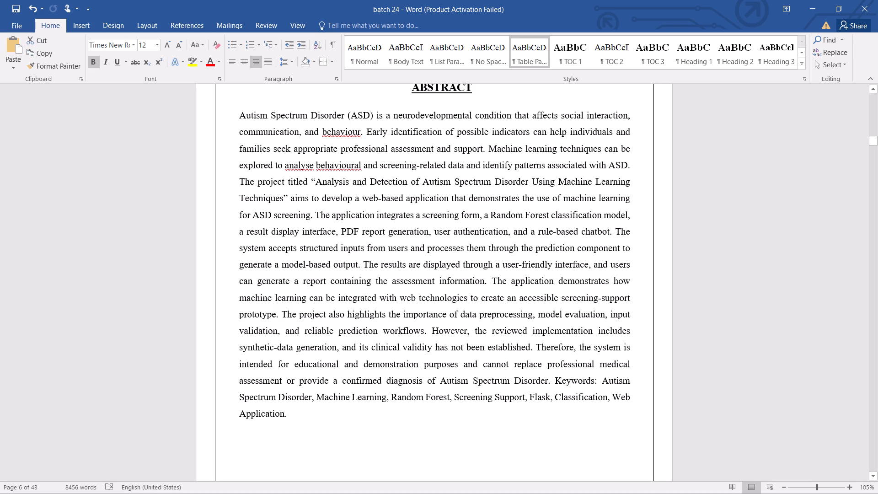
Set the font size of the whole Abstract body text to 12.
{"action": "left_click_drag", "start_coordinate": [292, 413], "coordinate": [245, 102]}
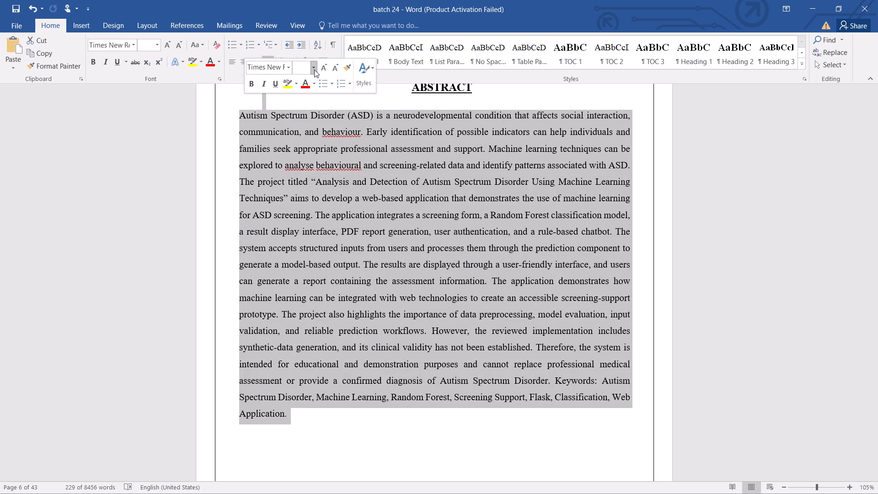
{"action": "left_click", "coordinate": [314, 70]}
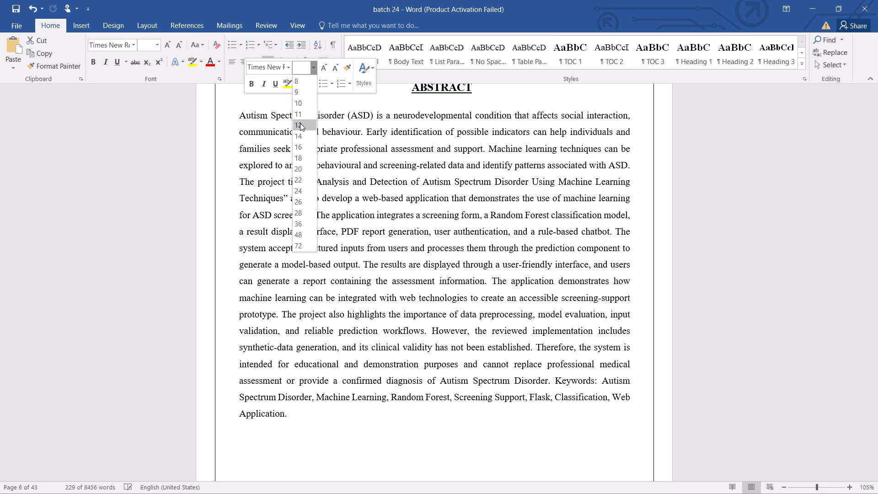
{"action": "left_click", "coordinate": [300, 123]}
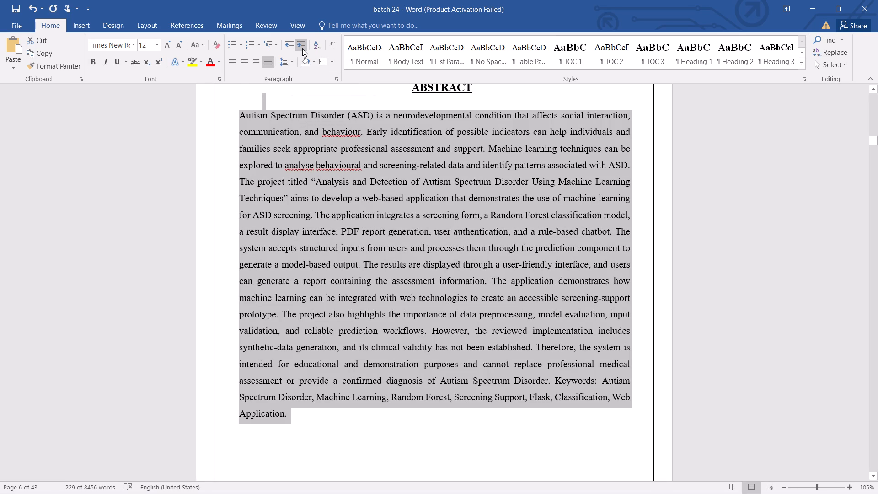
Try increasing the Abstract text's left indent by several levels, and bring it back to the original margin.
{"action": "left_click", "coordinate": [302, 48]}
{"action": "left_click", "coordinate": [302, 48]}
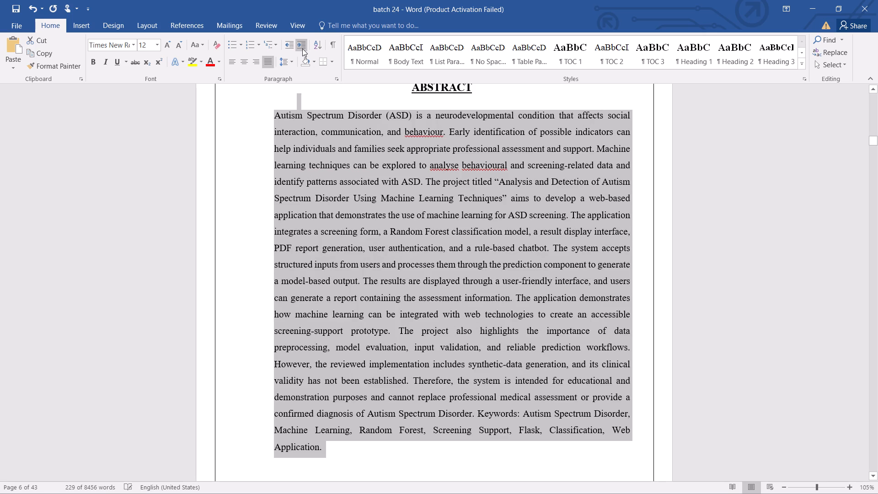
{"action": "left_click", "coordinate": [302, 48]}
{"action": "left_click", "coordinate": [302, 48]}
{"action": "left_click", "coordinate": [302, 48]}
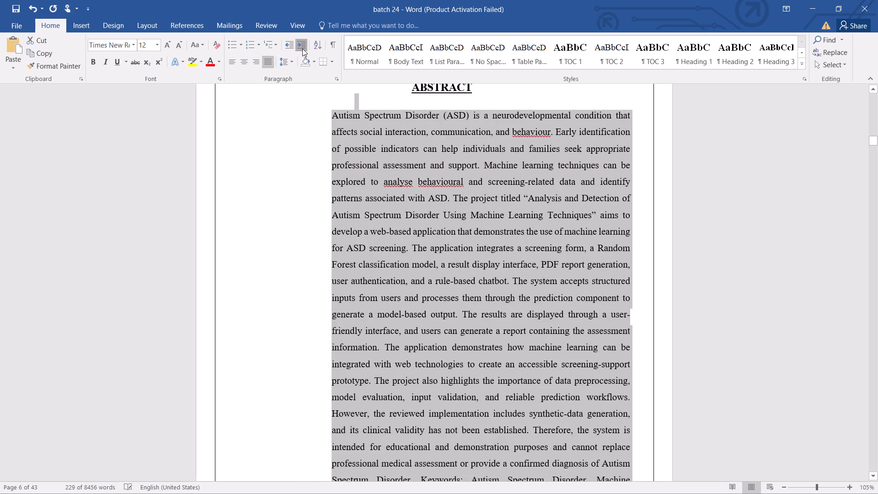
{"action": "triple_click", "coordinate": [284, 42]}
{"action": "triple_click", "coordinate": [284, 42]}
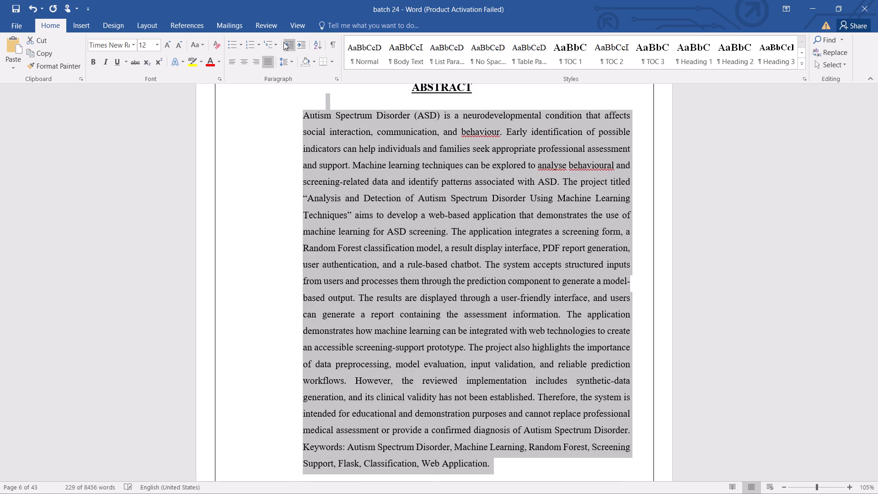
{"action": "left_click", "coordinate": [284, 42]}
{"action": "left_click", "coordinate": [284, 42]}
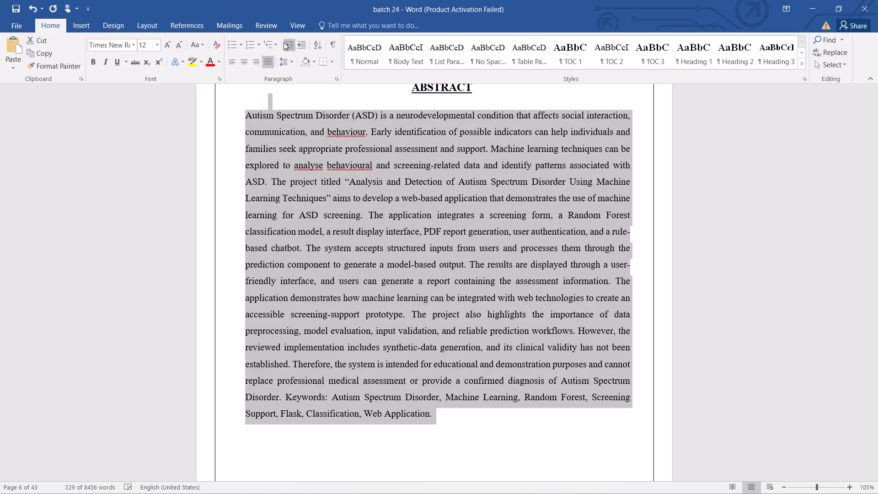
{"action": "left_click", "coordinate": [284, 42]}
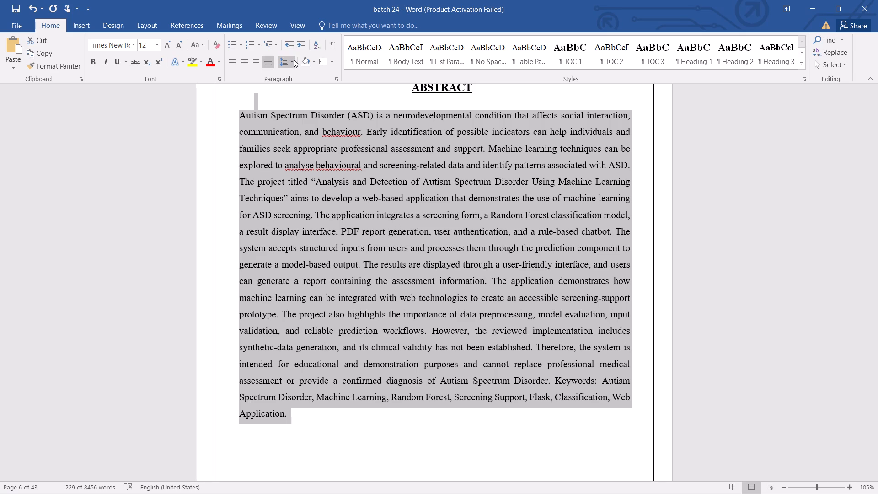
Check the line spacing options of the Abstract text and deselect it.
{"action": "left_click", "coordinate": [294, 60]}
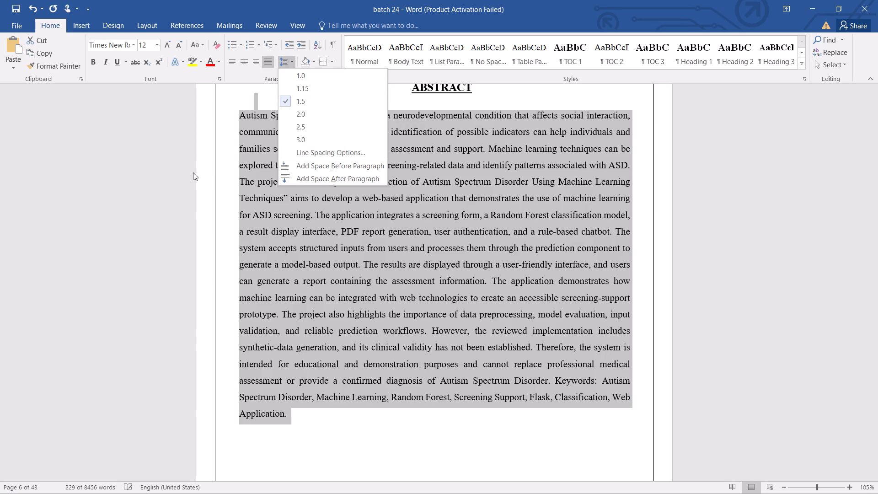
{"action": "left_click", "coordinate": [165, 166]}
{"action": "left_click", "coordinate": [397, 437]}
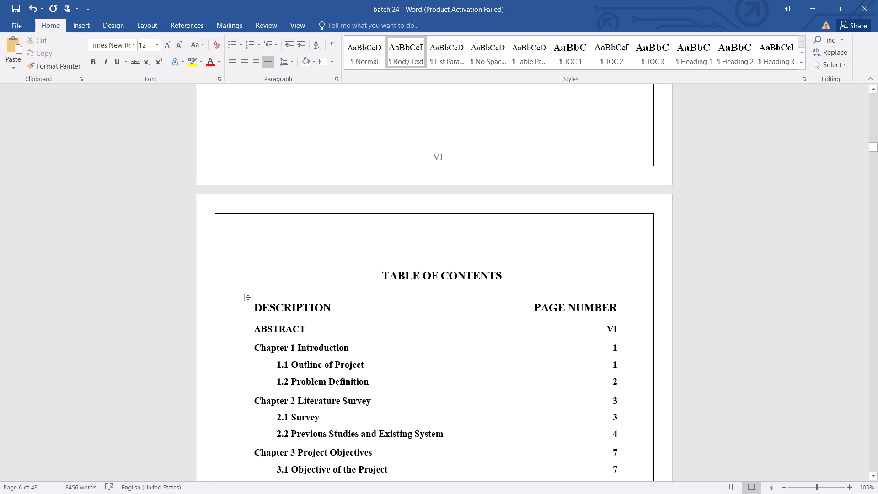
Save a copy of the report in the Downloads folder as a Word document, extending the file name to "batch 24 updat".
{"action": "left_click", "coordinate": [21, 24]}
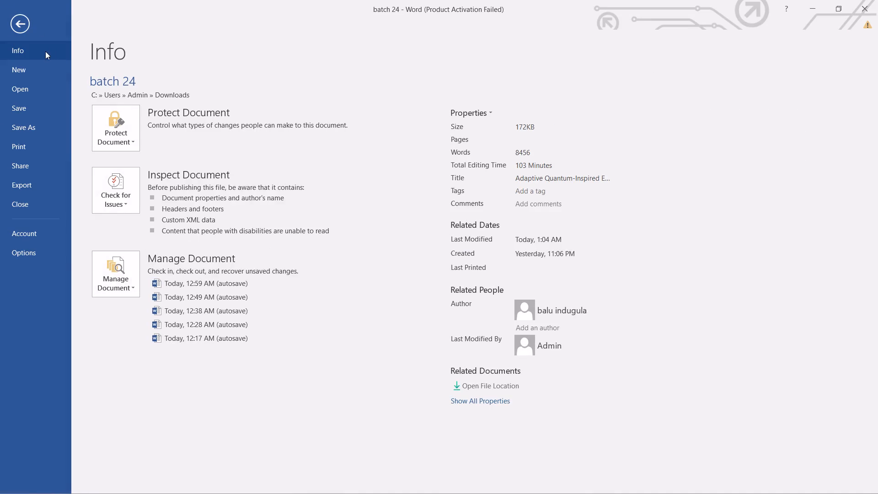
{"action": "left_click", "coordinate": [27, 128]}
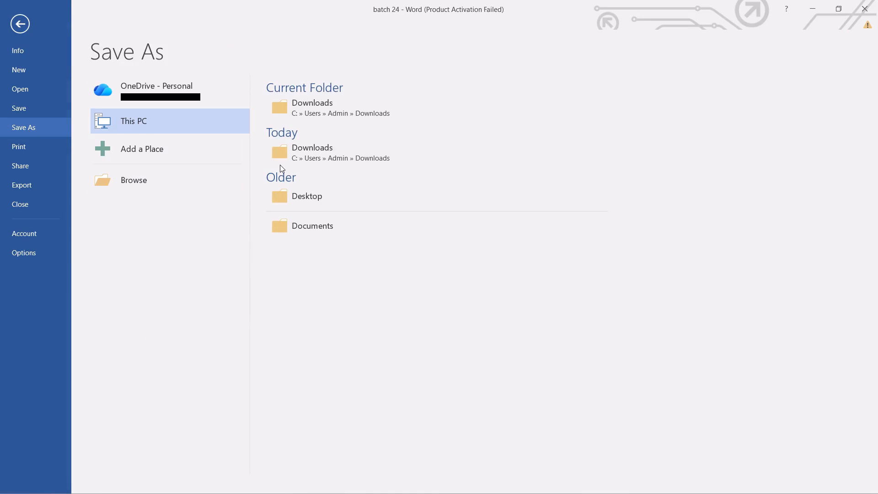
{"action": "left_click", "coordinate": [295, 163]}
{"action": "left_click", "coordinate": [132, 190]}
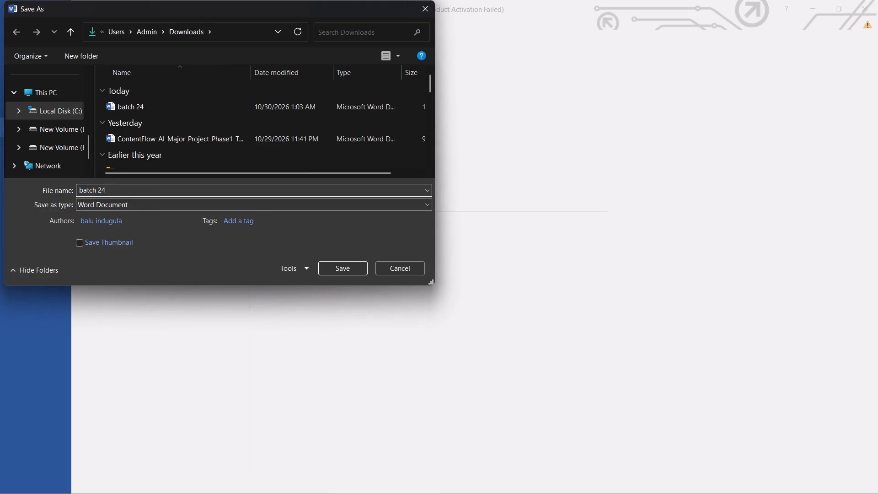
{"action": "key", "text": "space"}
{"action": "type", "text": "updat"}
Complete the file name as "batch 24 updated" and save the report copy in the Downloads folder.
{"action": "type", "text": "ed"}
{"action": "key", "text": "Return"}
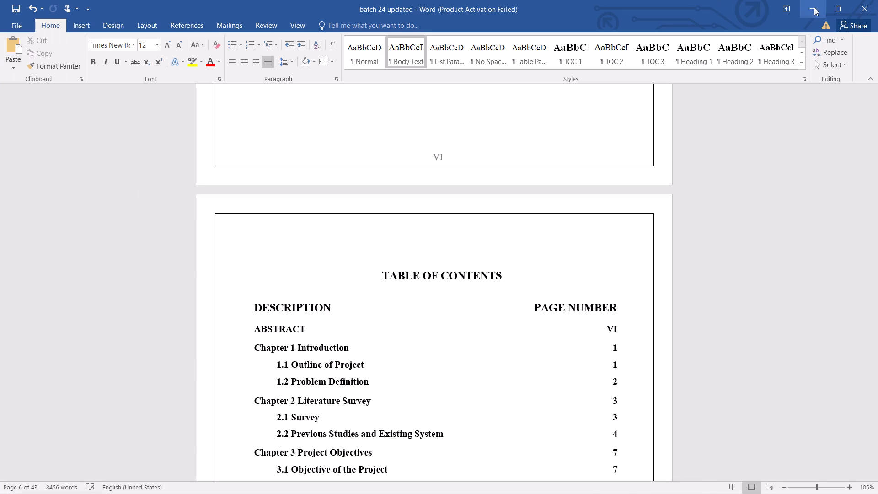
Clear the desktop of open windows, closing the ContentFlow_AI_Major_Project_Phase1_Thesis document and keeping the updated report open in the background.
{"action": "left_click", "coordinate": [809, 7]}
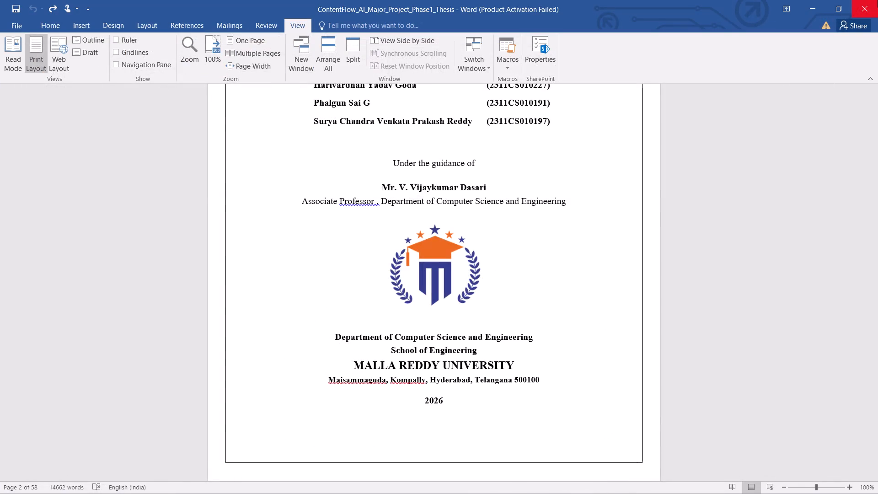
{"action": "left_click", "coordinate": [870, 4]}
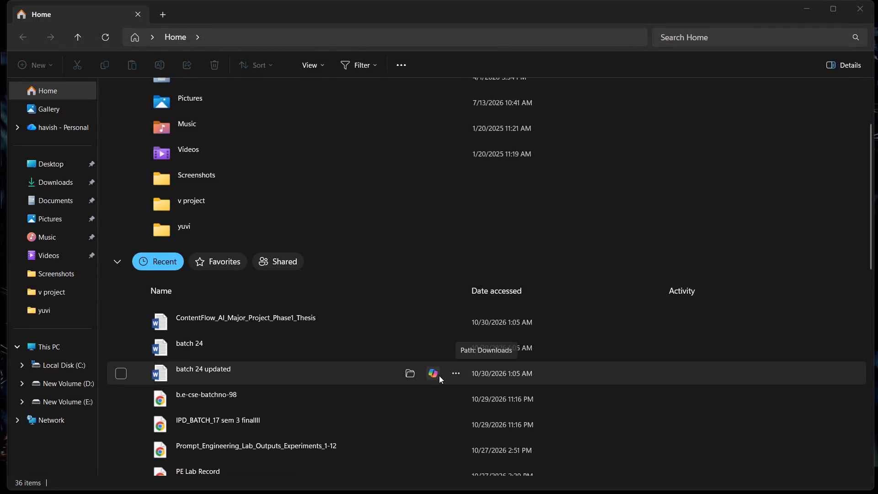
{"action": "left_click", "coordinate": [816, 6]}
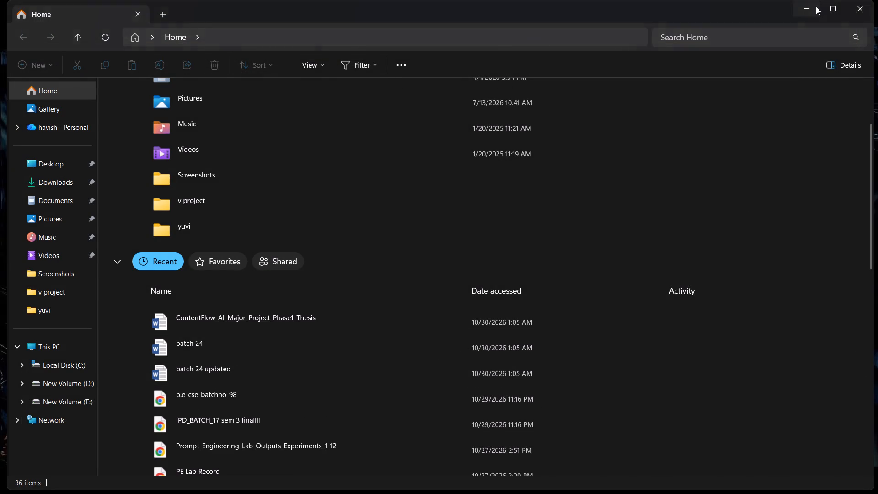
Switch to WhatsApp.
{"action": "left_click", "coordinate": [555, 484]}
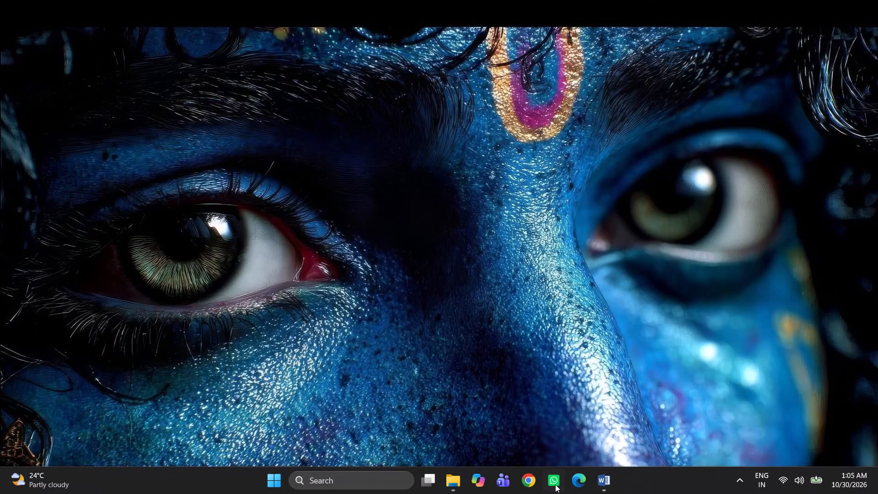
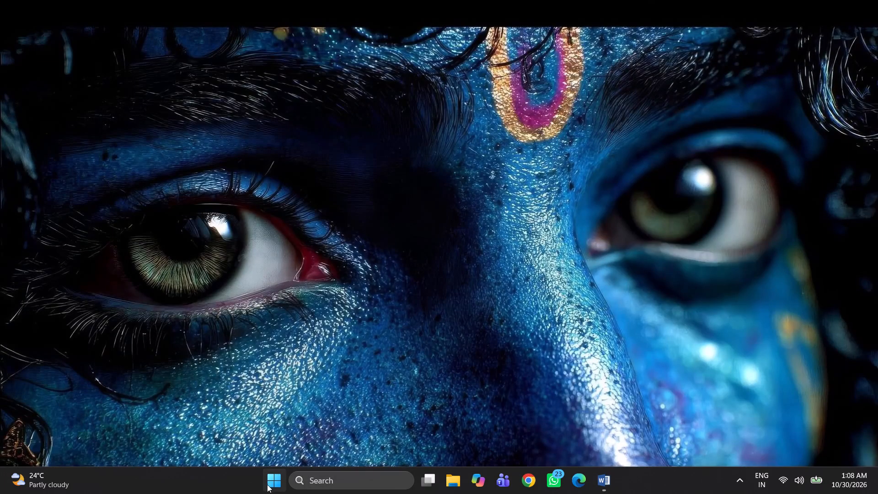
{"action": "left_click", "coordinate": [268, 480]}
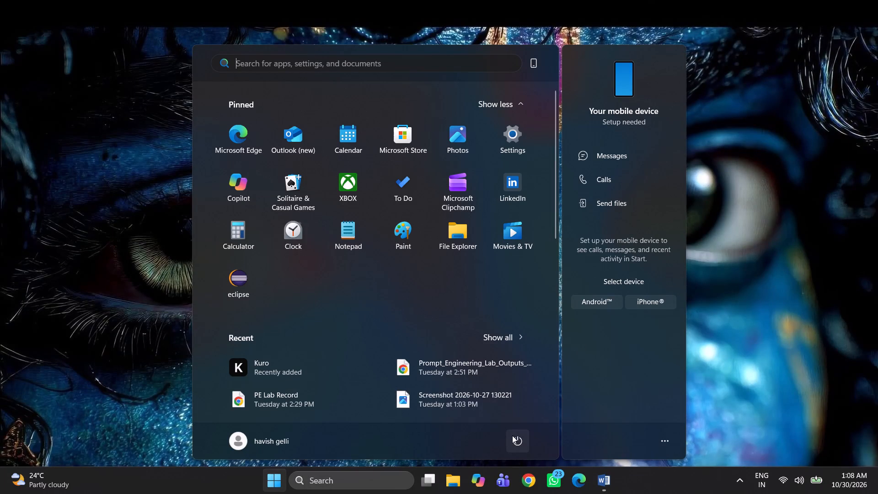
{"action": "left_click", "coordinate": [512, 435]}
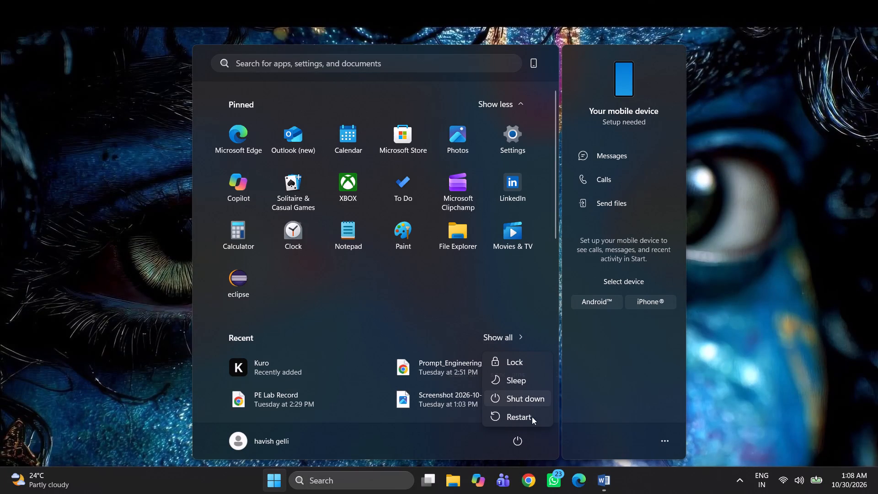
Switch back to the "batch 24 updated" report in Word.
{"action": "double_click", "coordinate": [605, 467]}
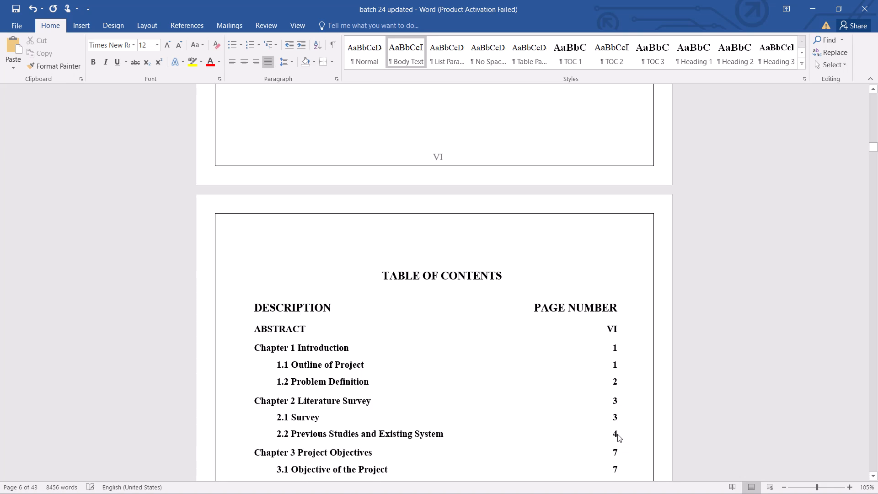
Close the "batch 24 updated" report document in Word.
{"action": "left_click", "coordinate": [877, 0]}
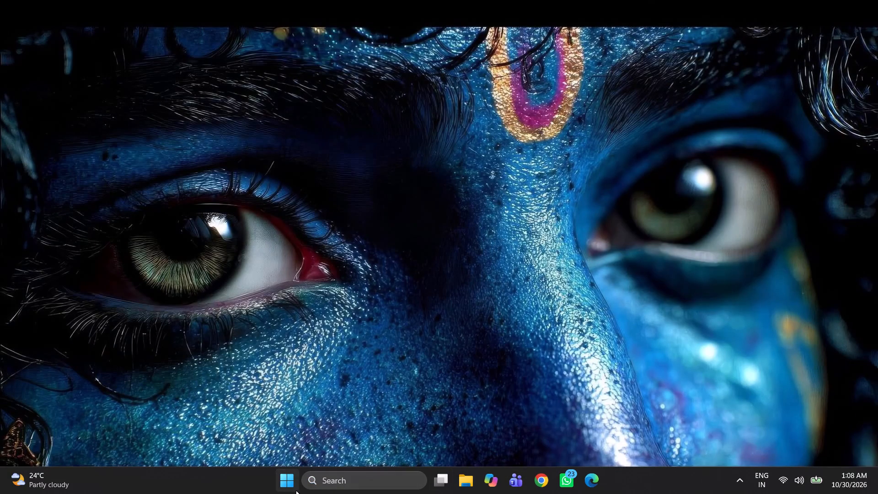
Search Windows for "ku" and open the Kuro app.
{"action": "left_click", "coordinate": [339, 481]}
{"action": "type", "text": "ku"}
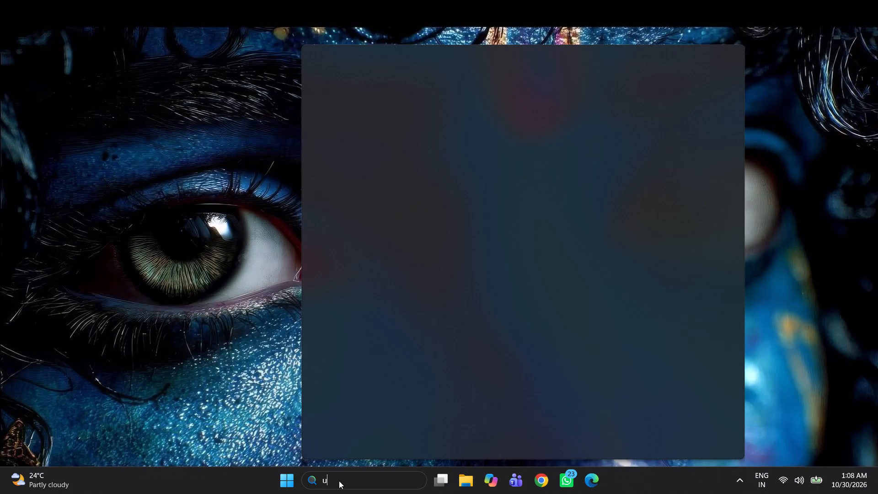
{"action": "key", "text": "BackSpace"}
{"action": "type", "text": "ku"}
{"action": "left_click", "coordinate": [526, 214]}
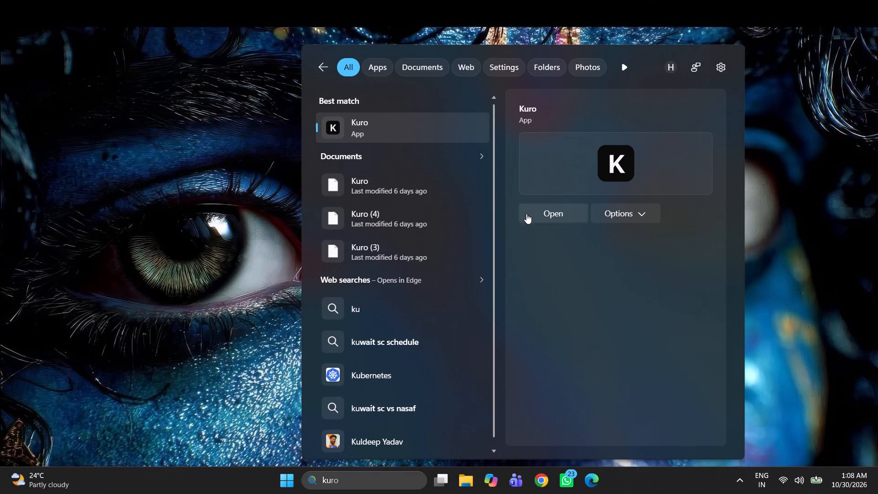
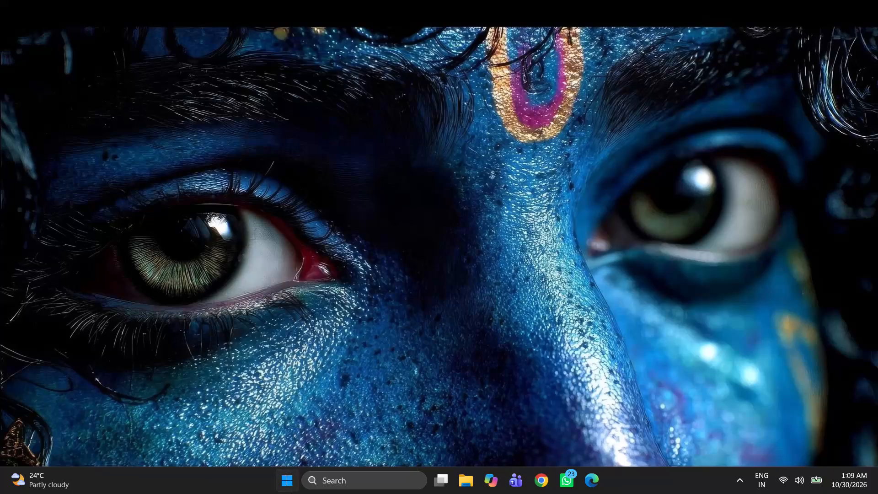
Shut down the PC from the Windows power options.
{"action": "left_click", "coordinate": [514, 446]}
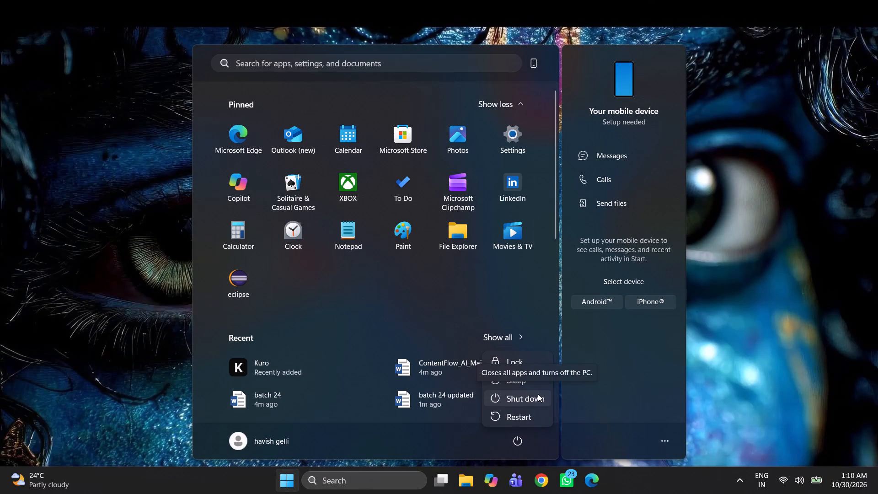
{"action": "left_click", "coordinate": [537, 394]}
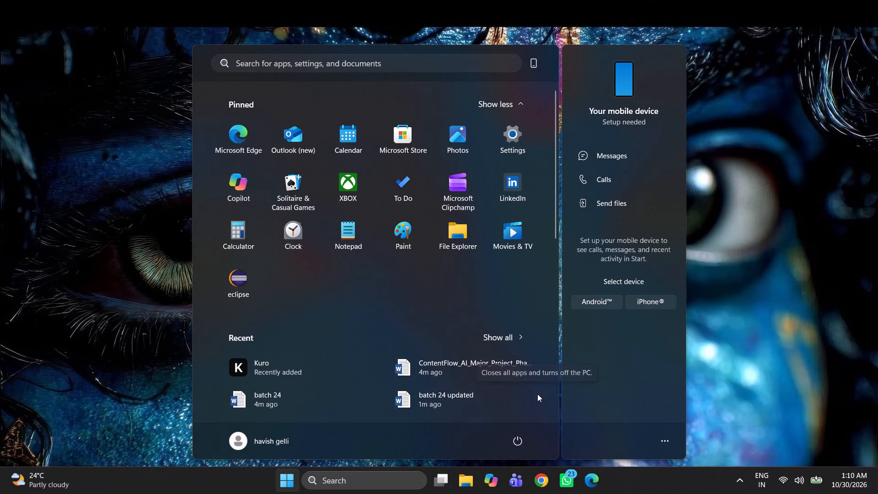